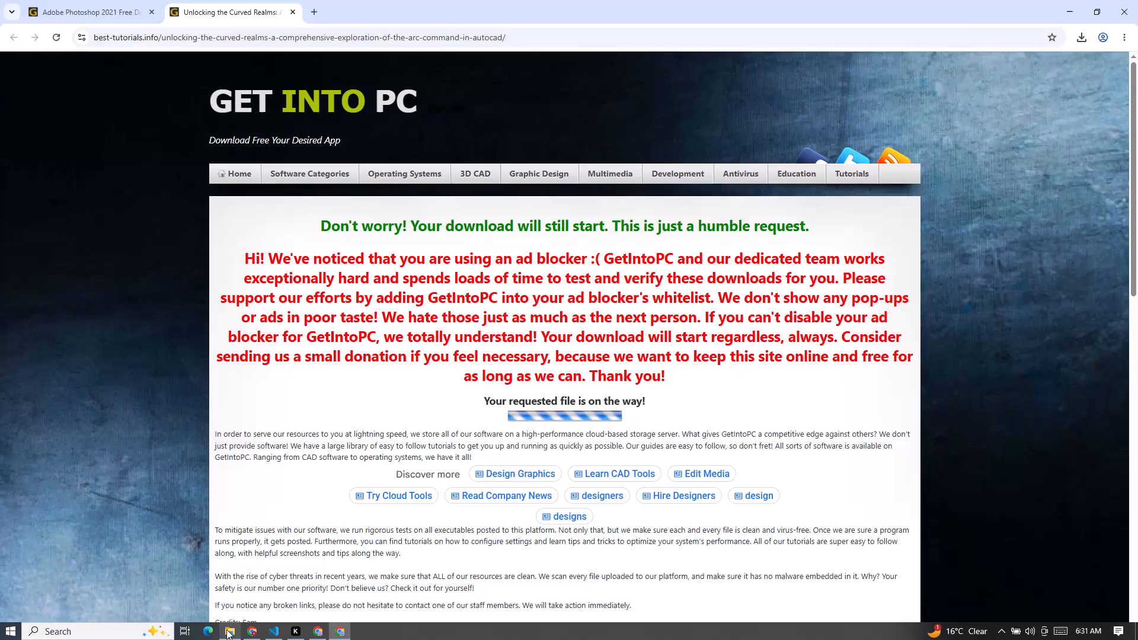
# Open the Downloads folder in File Explorer and try to open the Adobe Photoshop 2021 RAR archive.
pyautogui.click(226, 629)
pyautogui.click(633, 107)
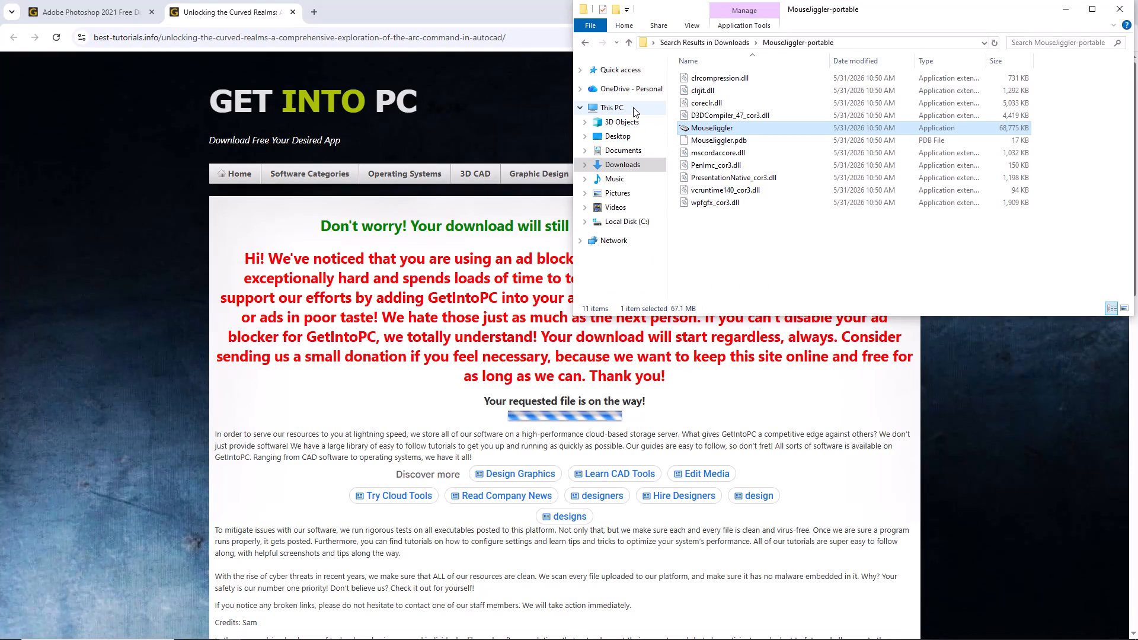
pyautogui.click(623, 167)
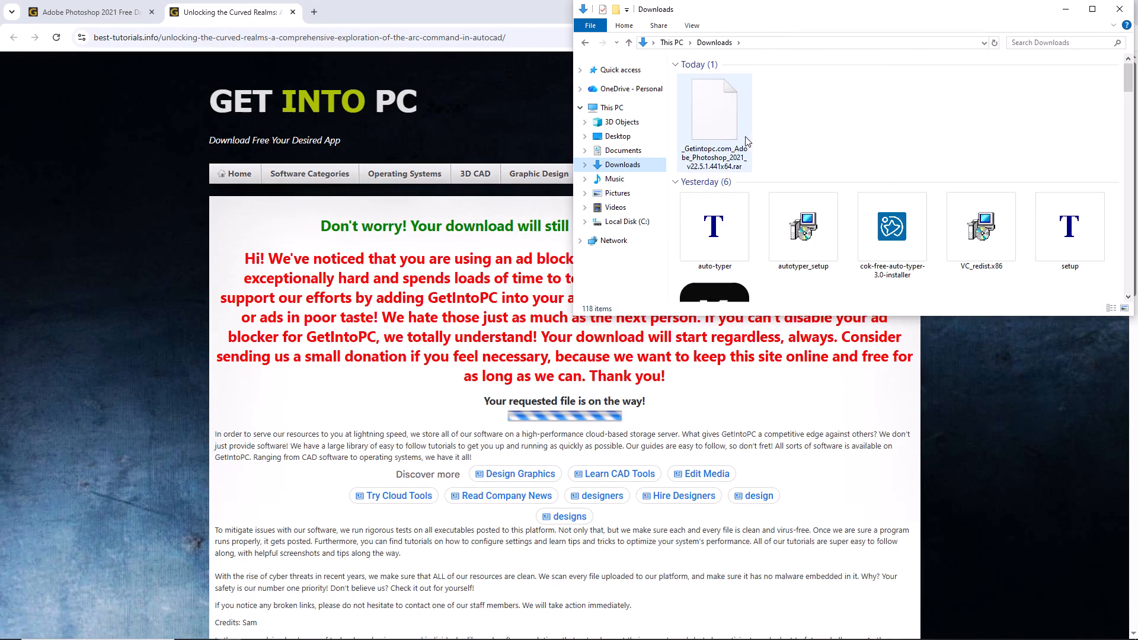
pyautogui.doubleClick(725, 136)
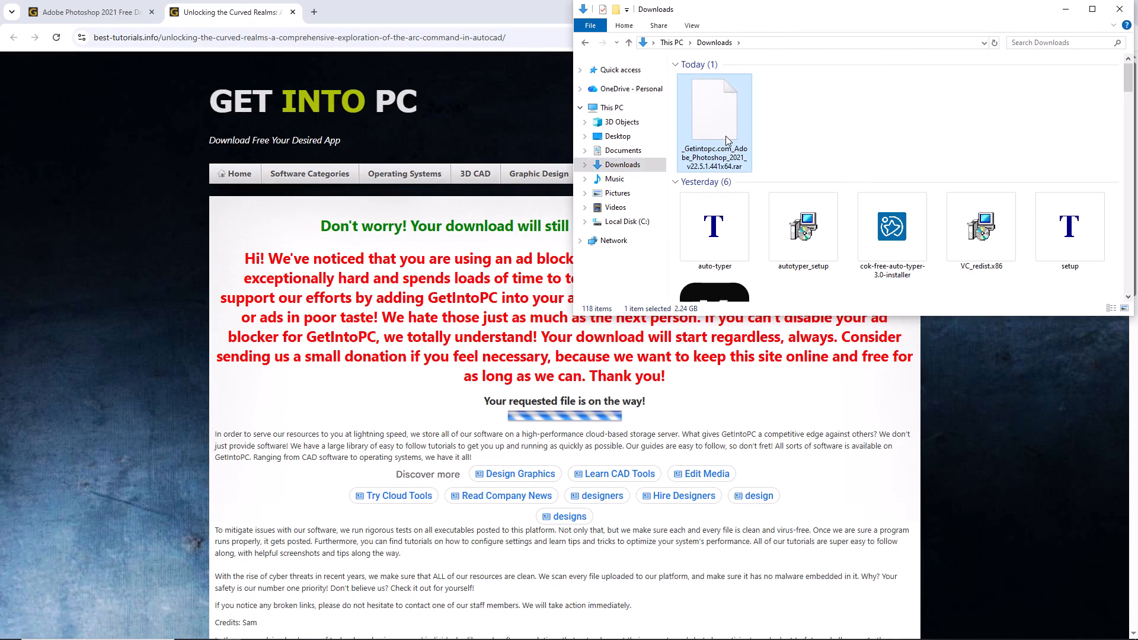
pyautogui.click(609, 292)
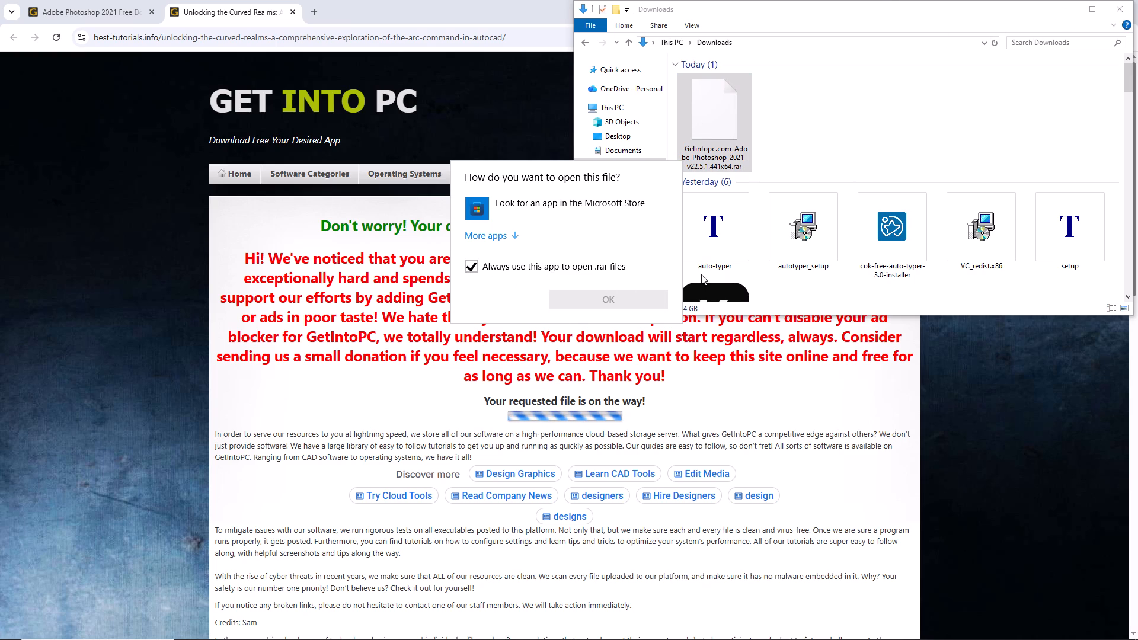
pyautogui.click(872, 85)
# Maximize the Downloads window and check which file actions are available for extracting the Photoshop archive.
pyautogui.click(1094, 10)
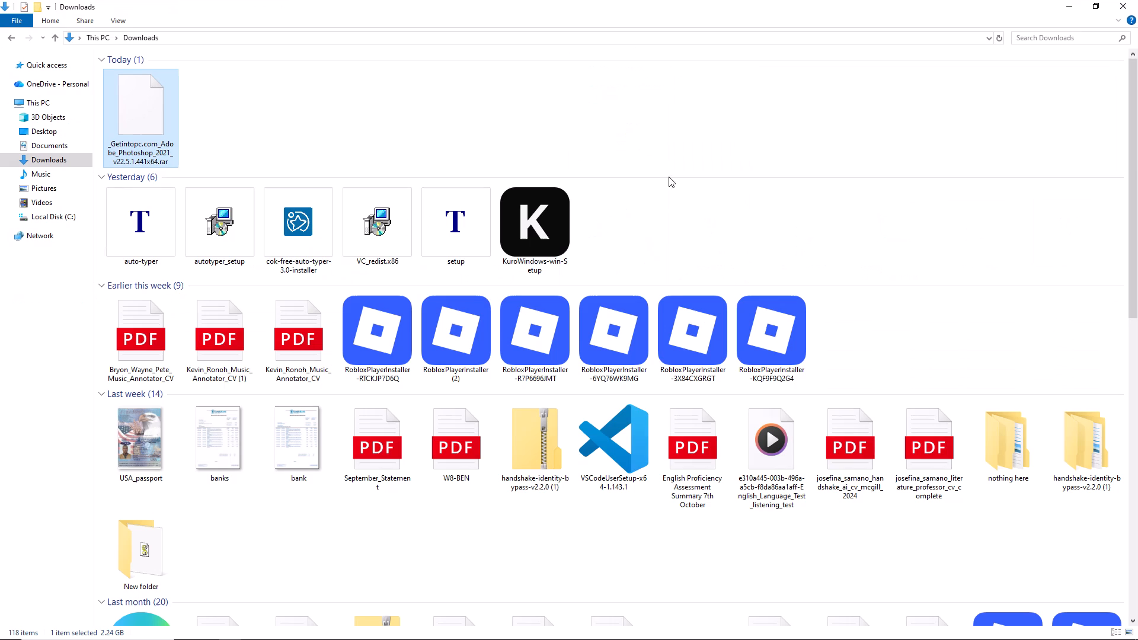
pyautogui.rightClick(130, 139)
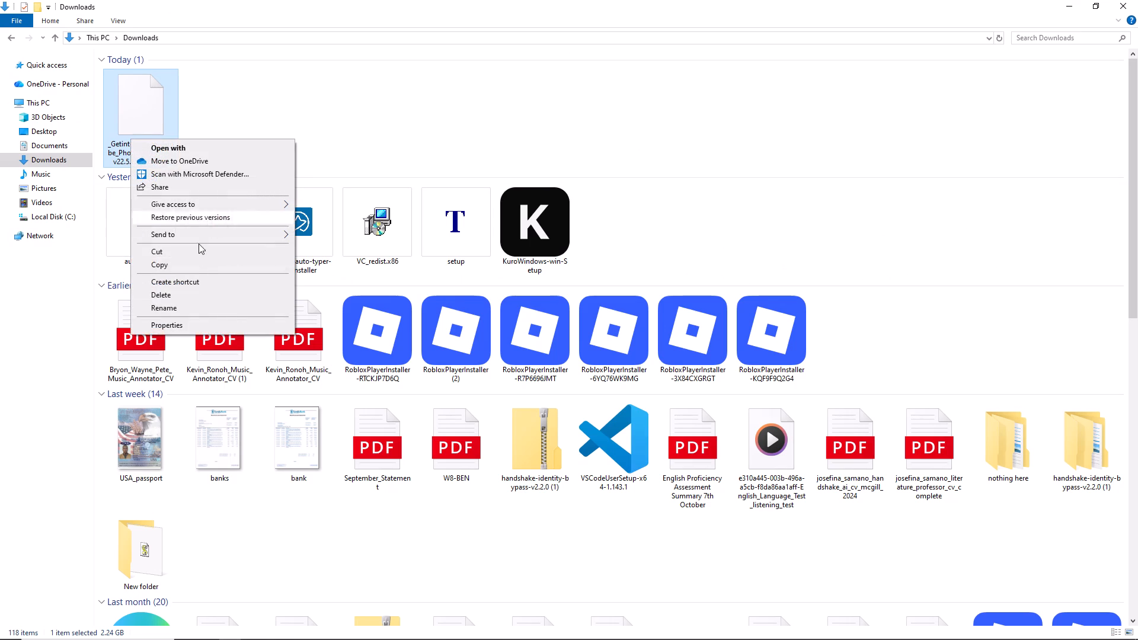
pyautogui.click(272, 100)
pyautogui.click(162, 120)
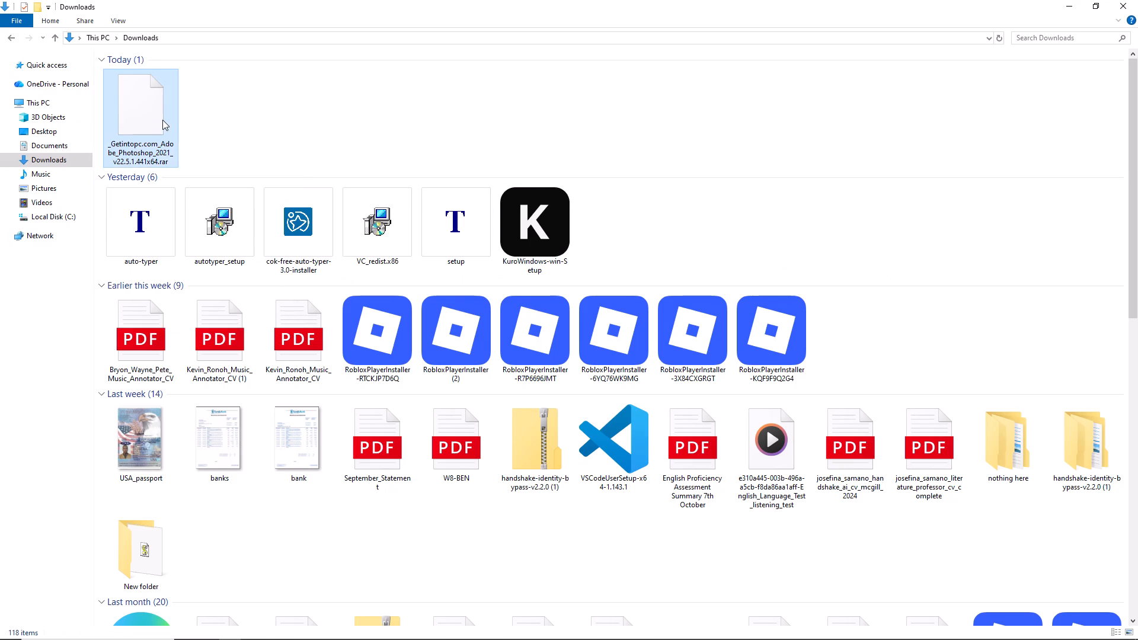
pyautogui.rightClick(162, 122)
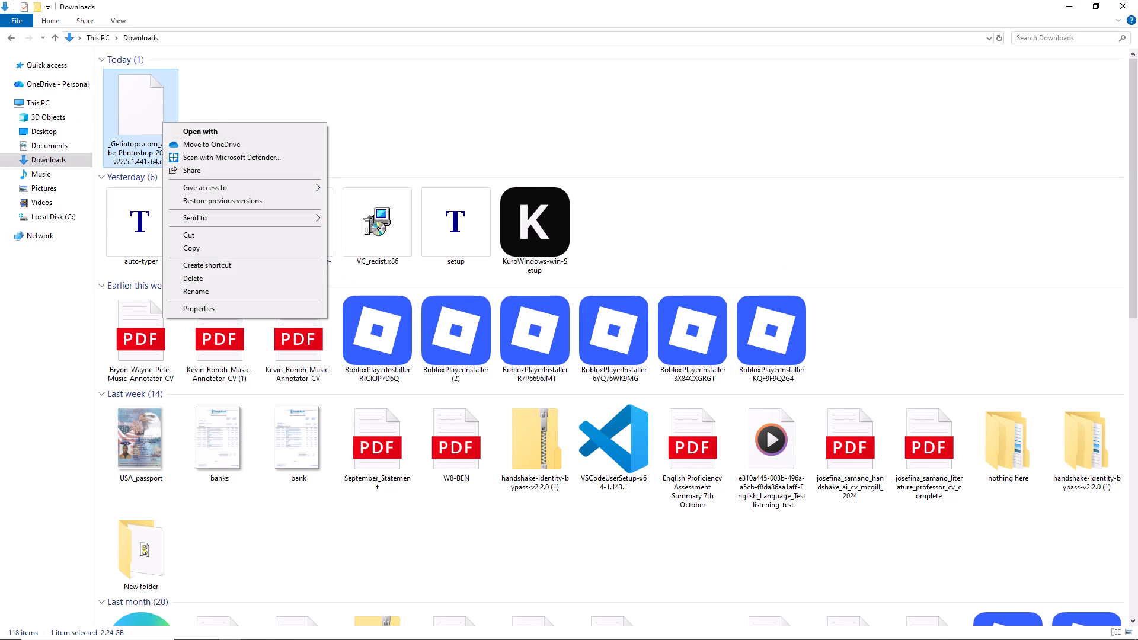
# Switch to the Chrome window with the new tab, search for "winrar free download" and open the official WinRAR download page.
pyautogui.click(250, 630)
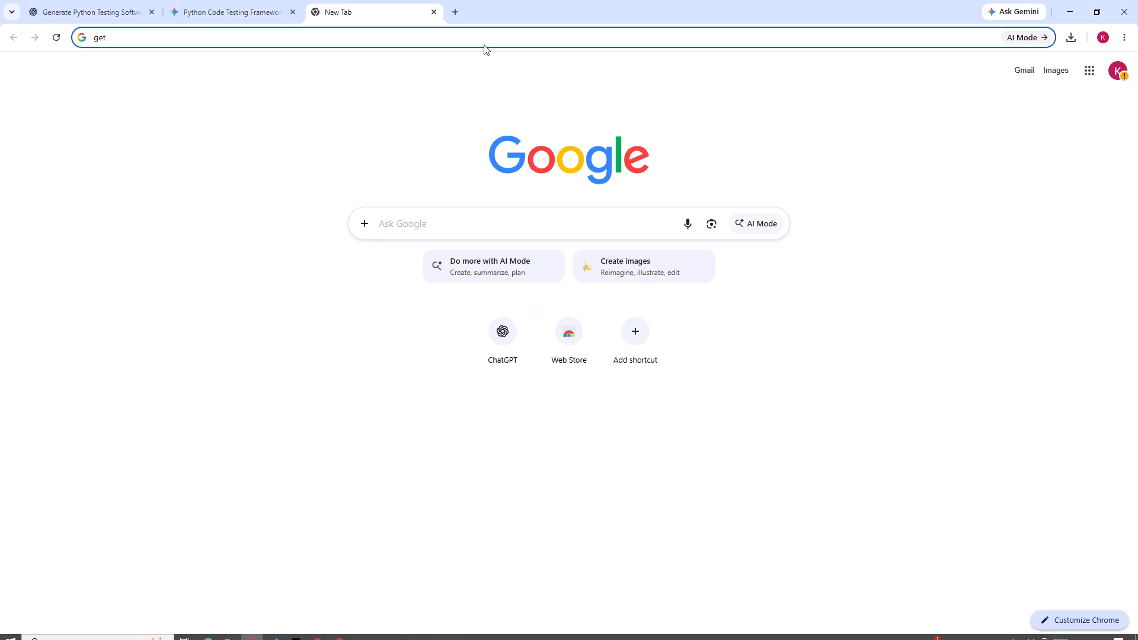
pyautogui.click(404, 43)
pyautogui.moveTo(119, 39); pyautogui.dragTo(59, 46)
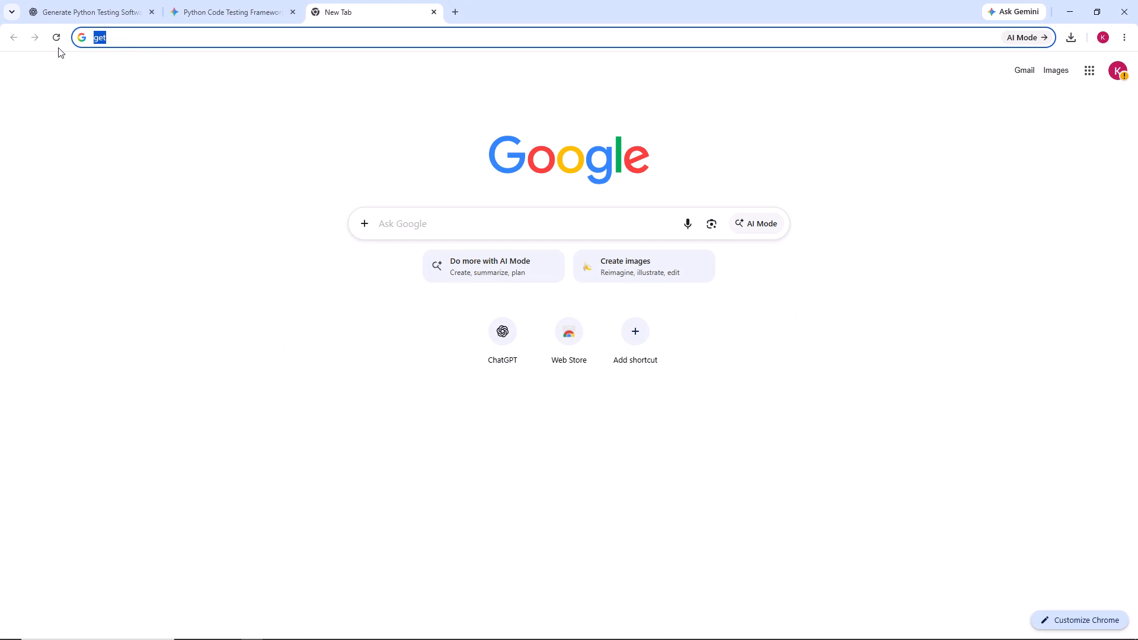
pyautogui.write('winrar')
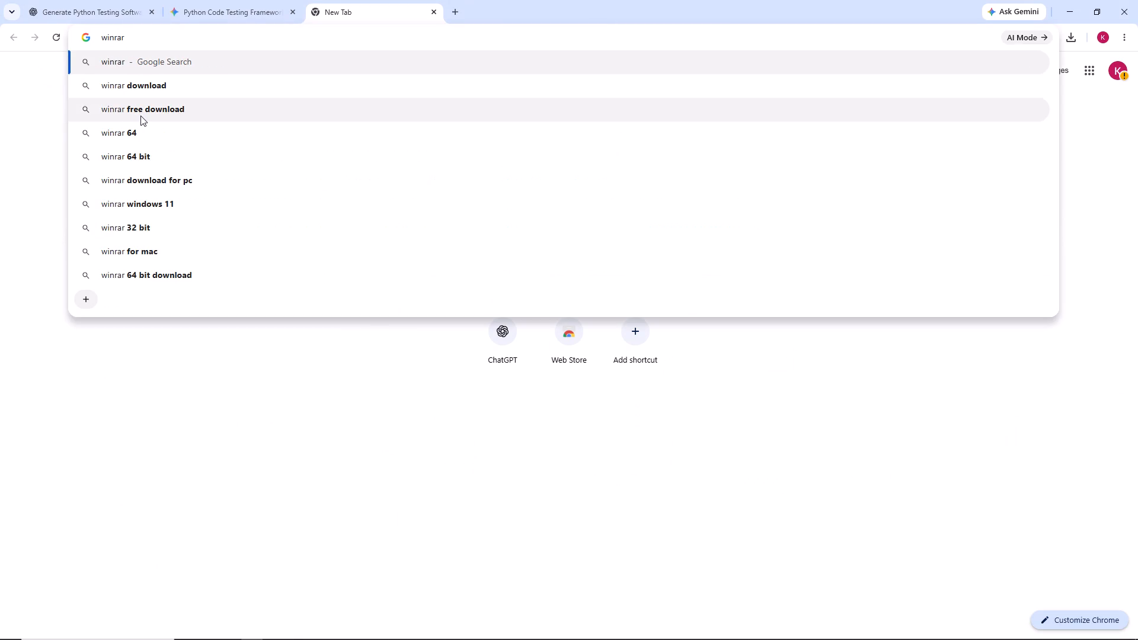
pyautogui.click(140, 116)
pyautogui.click(254, 184)
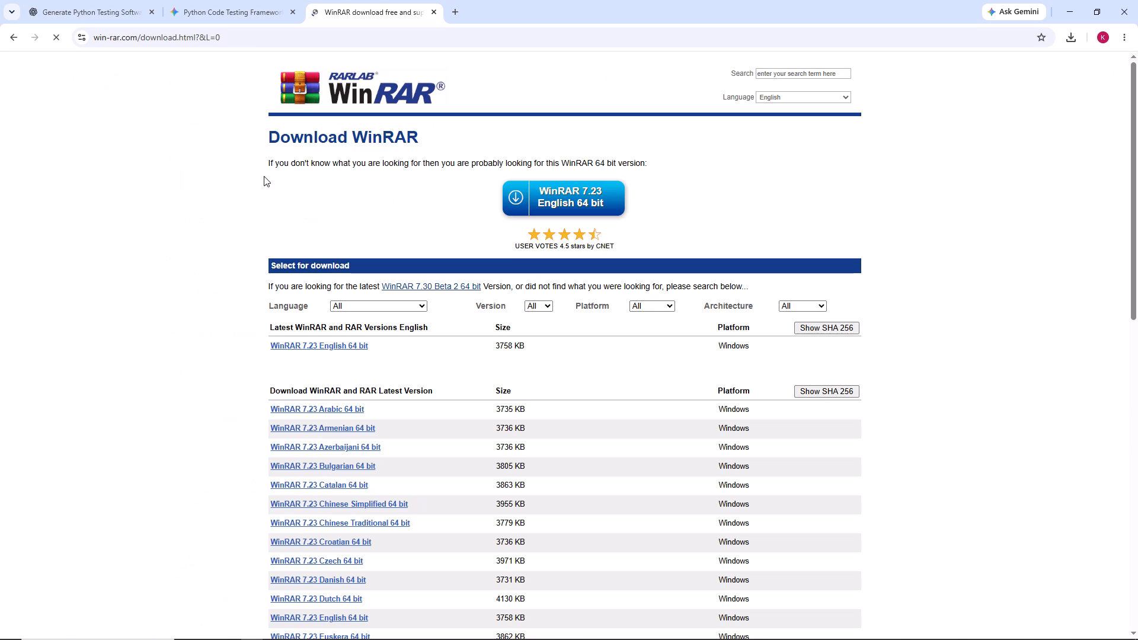
# Download the WinRAR 7.23 English 64 bit installer and show its progress in the recent download history.
pyautogui.click(605, 200)
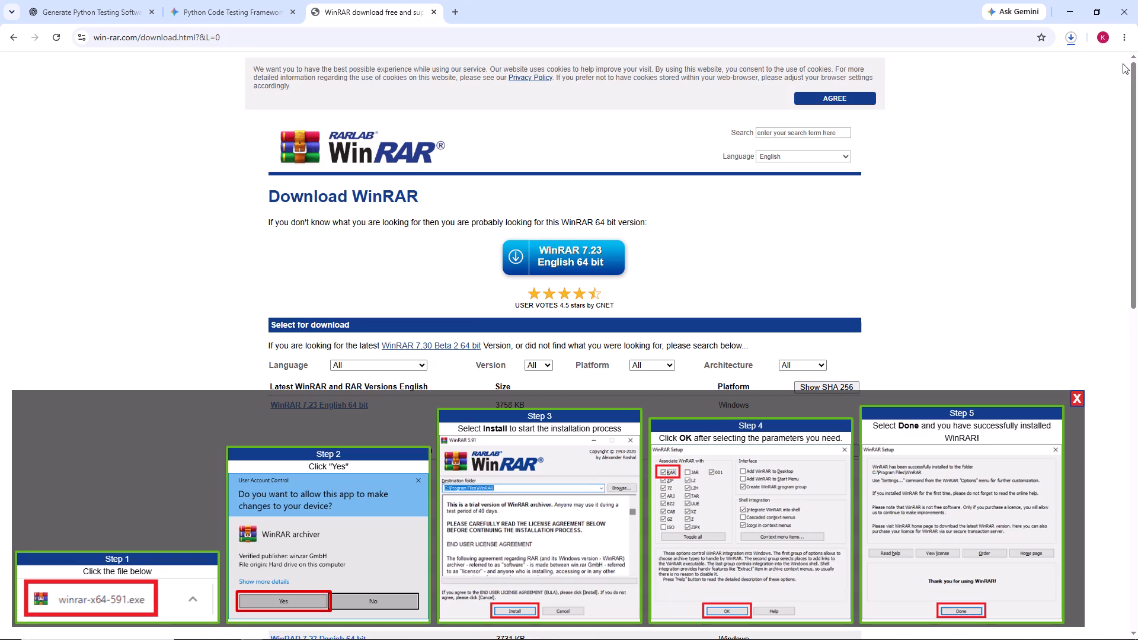
pyautogui.click(1120, 65)
pyautogui.click(1072, 37)
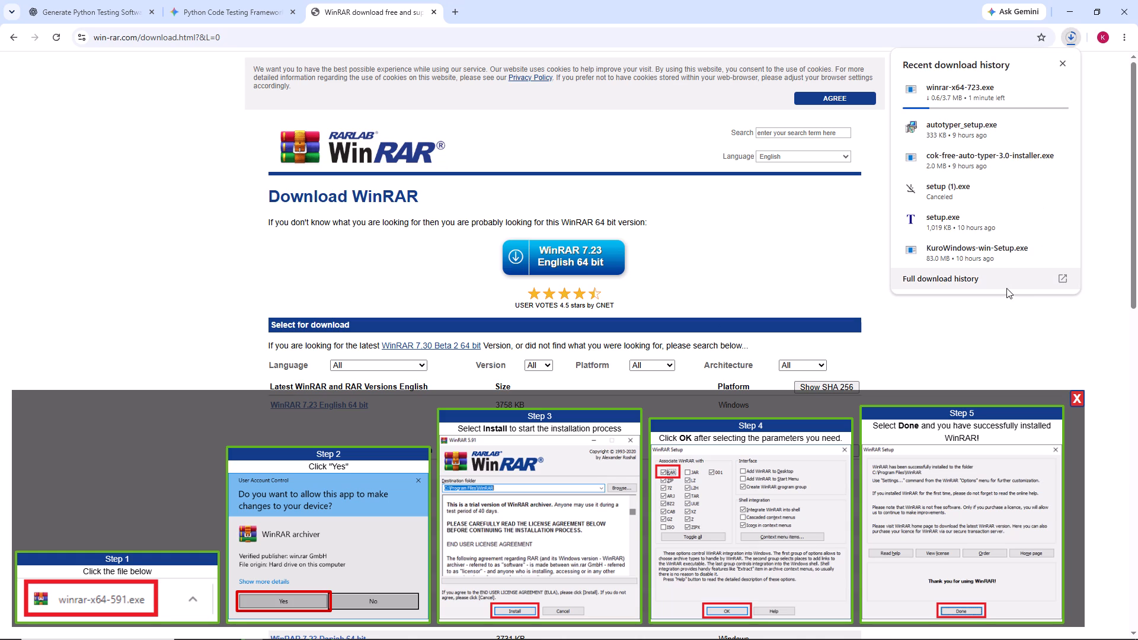
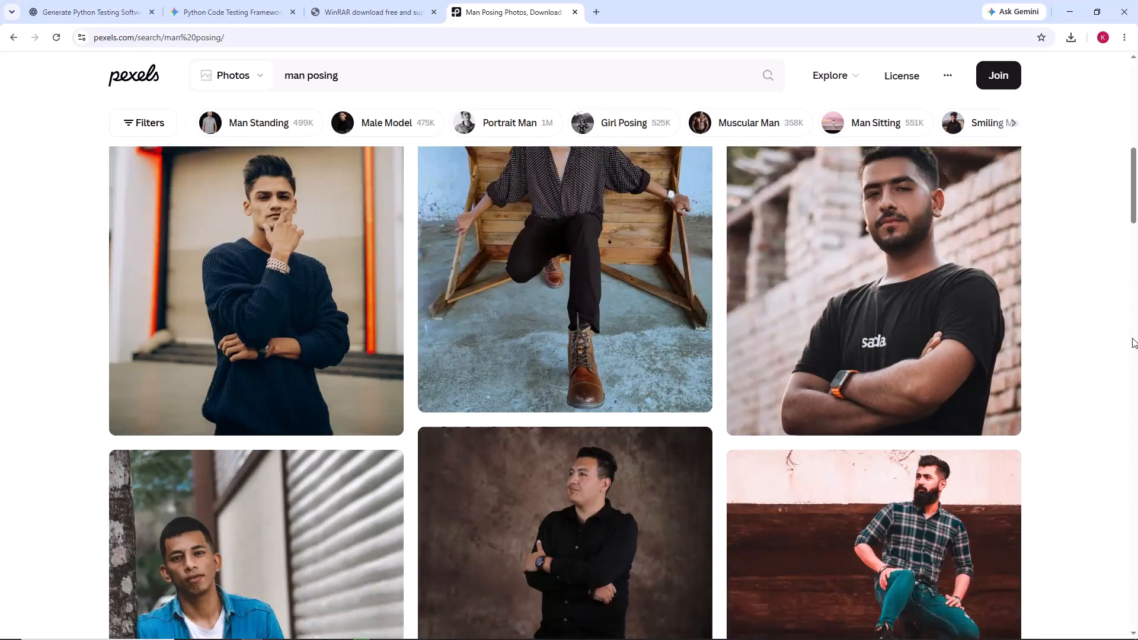
# Browse the "man posing" results and download the photo of the man in a white T-shirt leaning beside a grey door.
pyautogui.scroll(-5, 1069, 281)
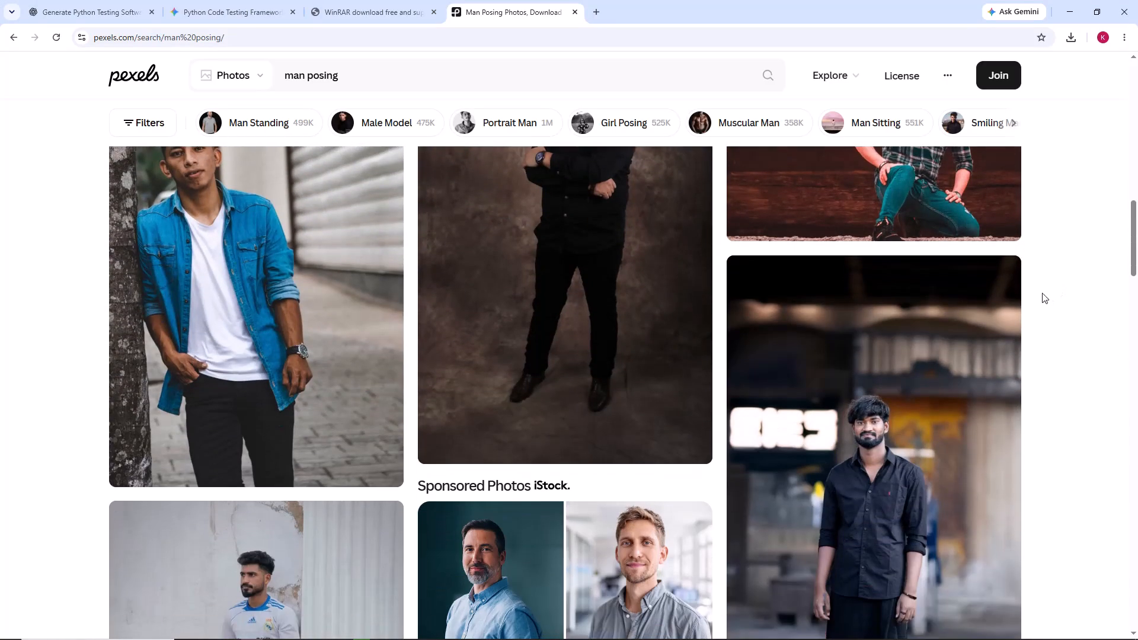
pyautogui.scroll(-5, 548, 377)
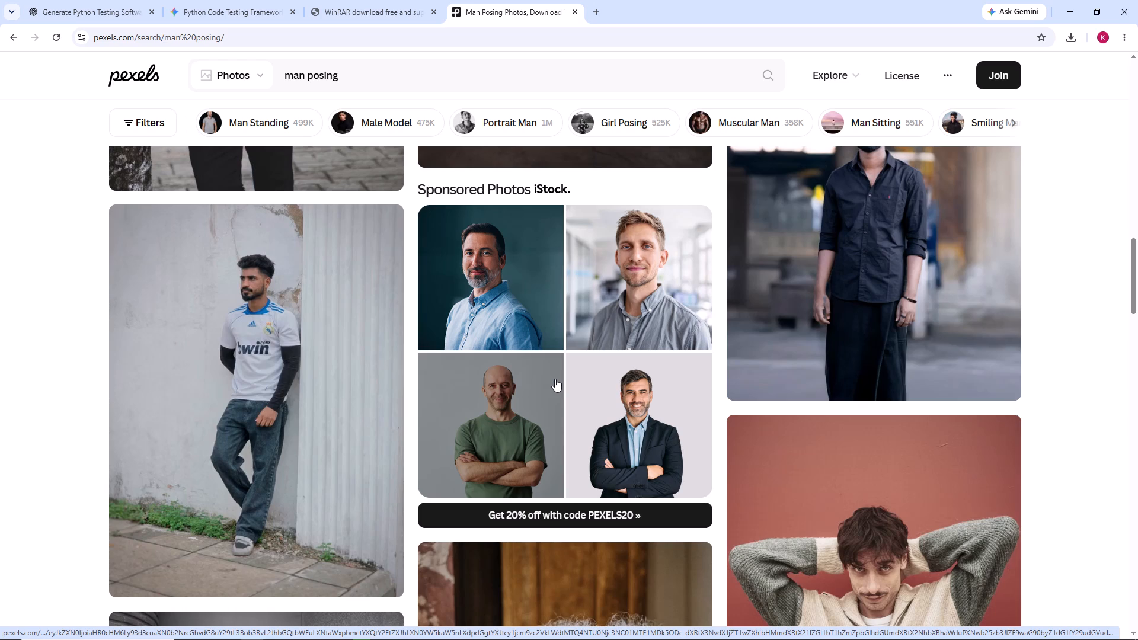
pyautogui.scroll(-1, 564, 379)
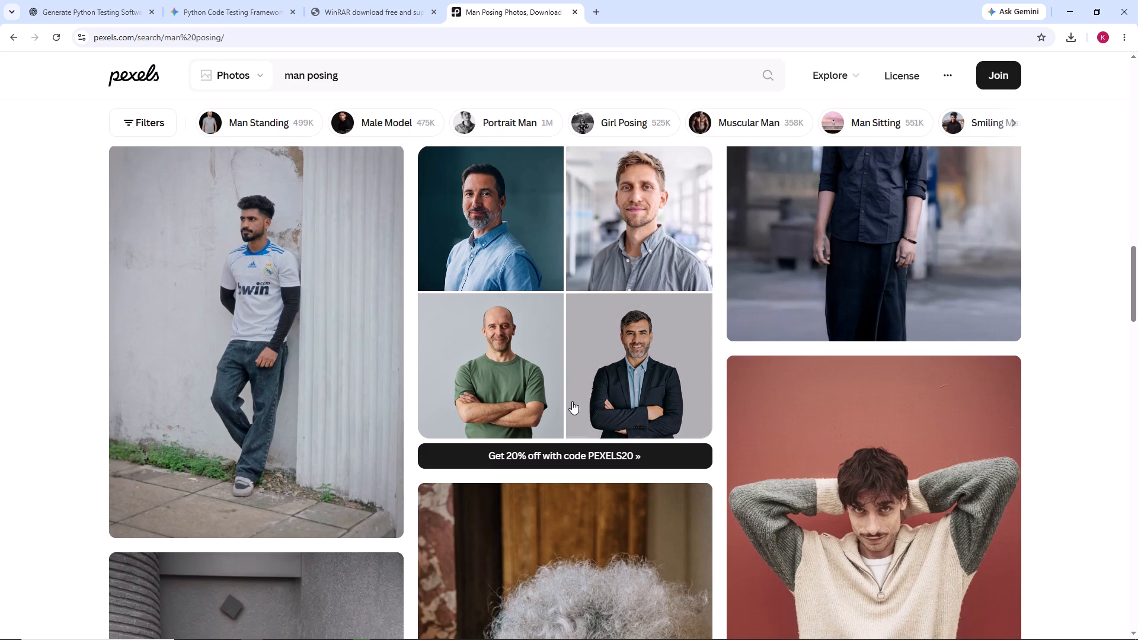
pyautogui.scroll(3, 572, 405)
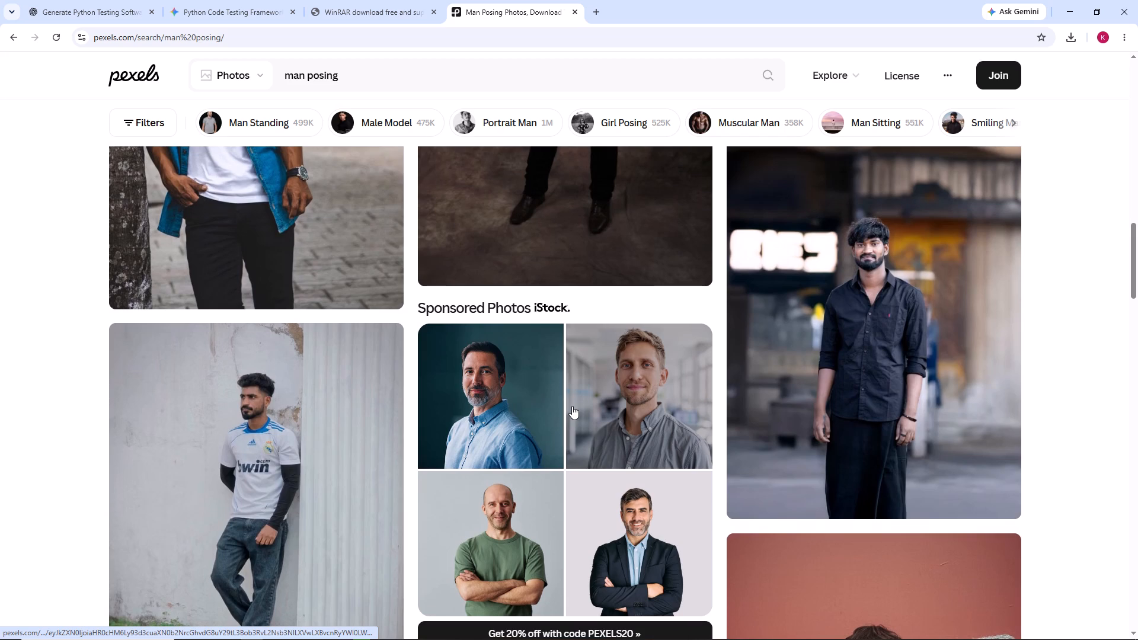
pyautogui.scroll(1, 572, 406)
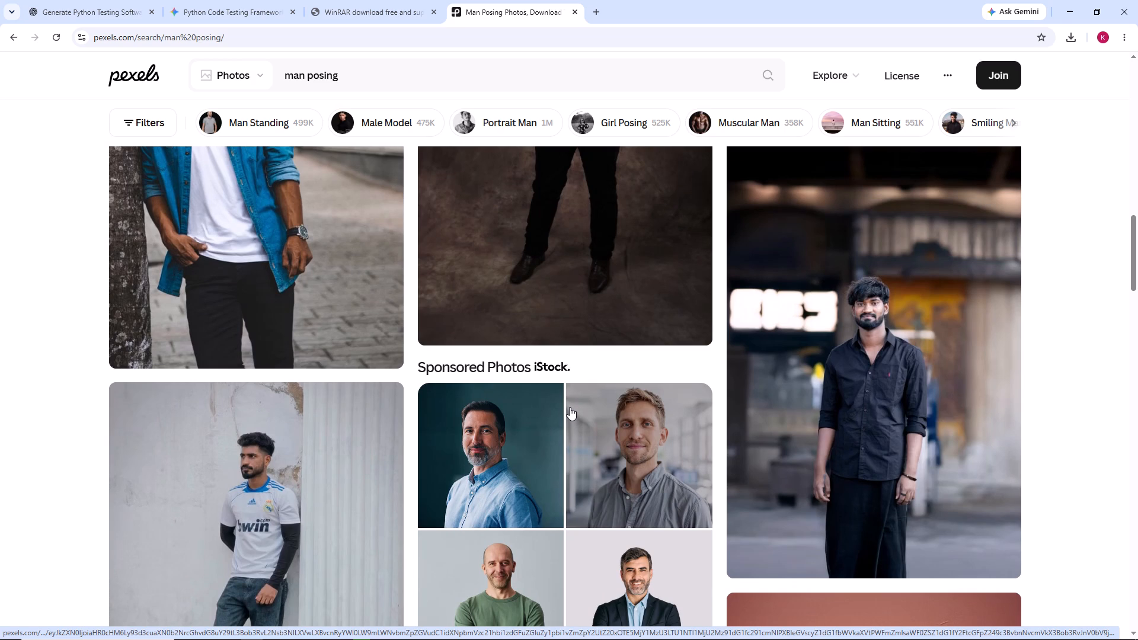
pyautogui.scroll(-5, 568, 407)
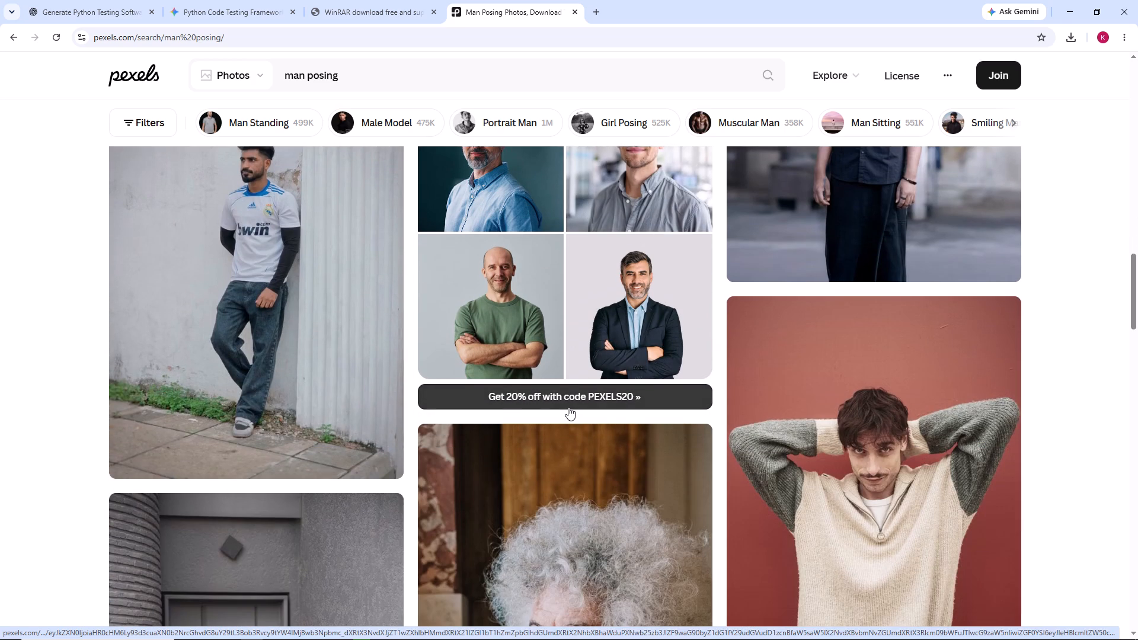
pyautogui.scroll(-5, 568, 407)
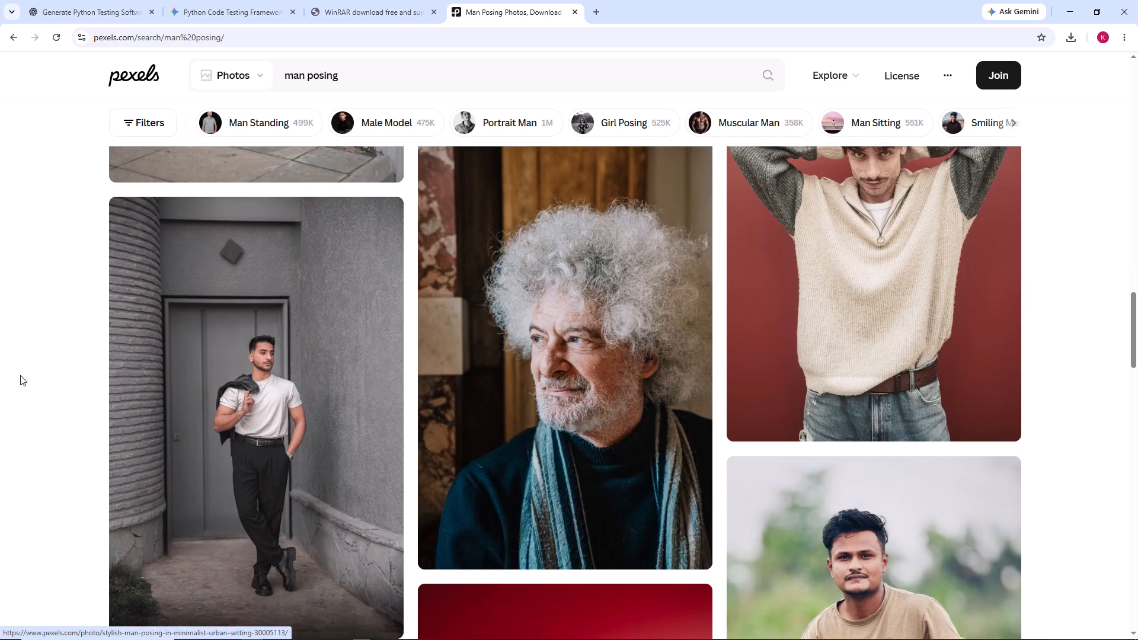
pyautogui.scroll(-2, 6, 378)
pyautogui.click(241, 348)
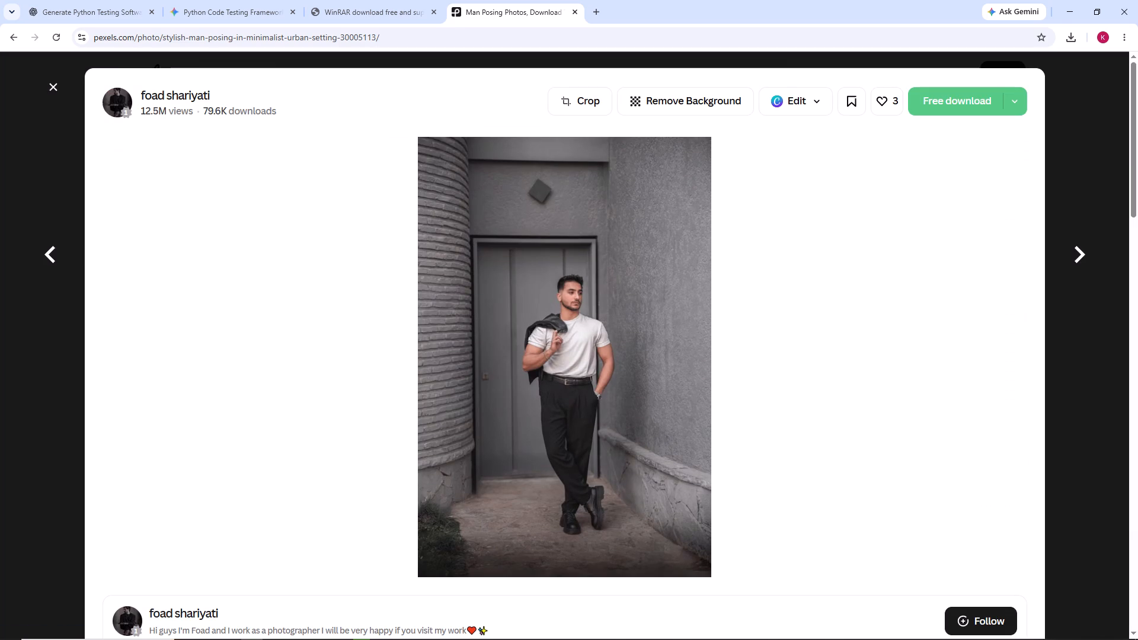
pyautogui.click(988, 108)
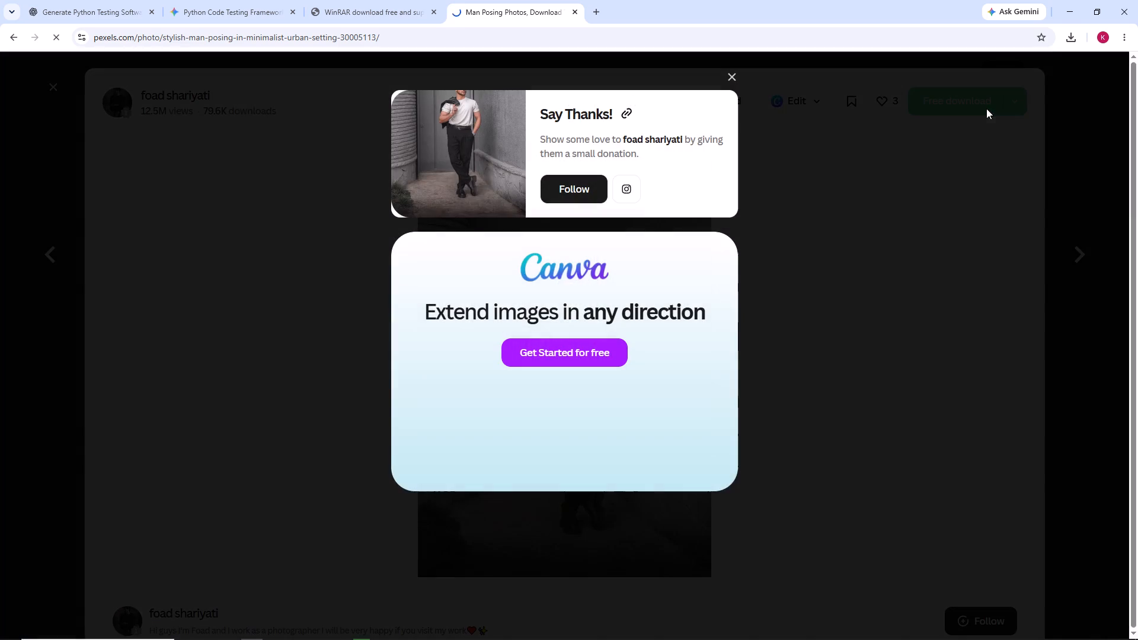
pyautogui.click(730, 78)
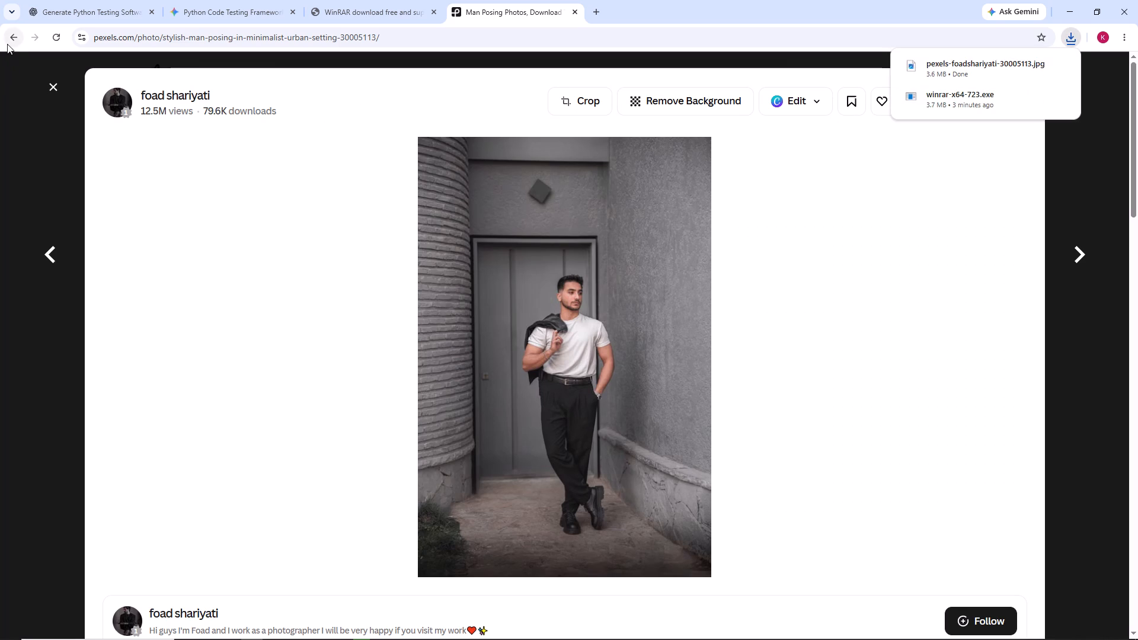
pyautogui.click(49, 85)
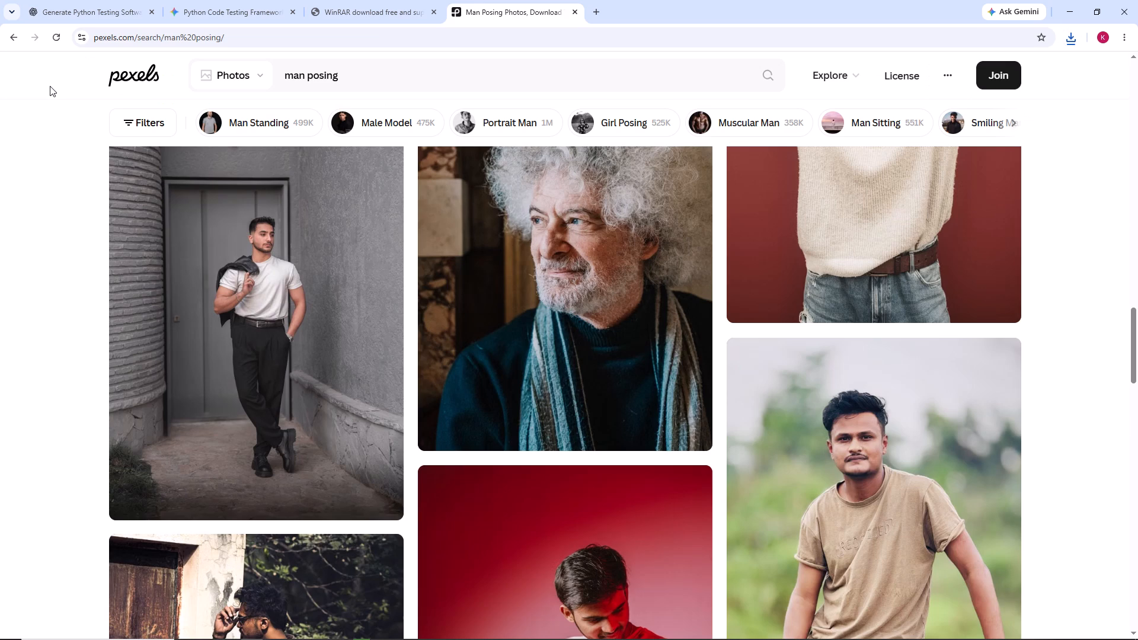
# Replace the Pexels photo search with "neyyork city" and run it.
pyautogui.scroll(3, 452, 155)
pyautogui.moveTo(354, 74); pyautogui.dragTo(279, 74)
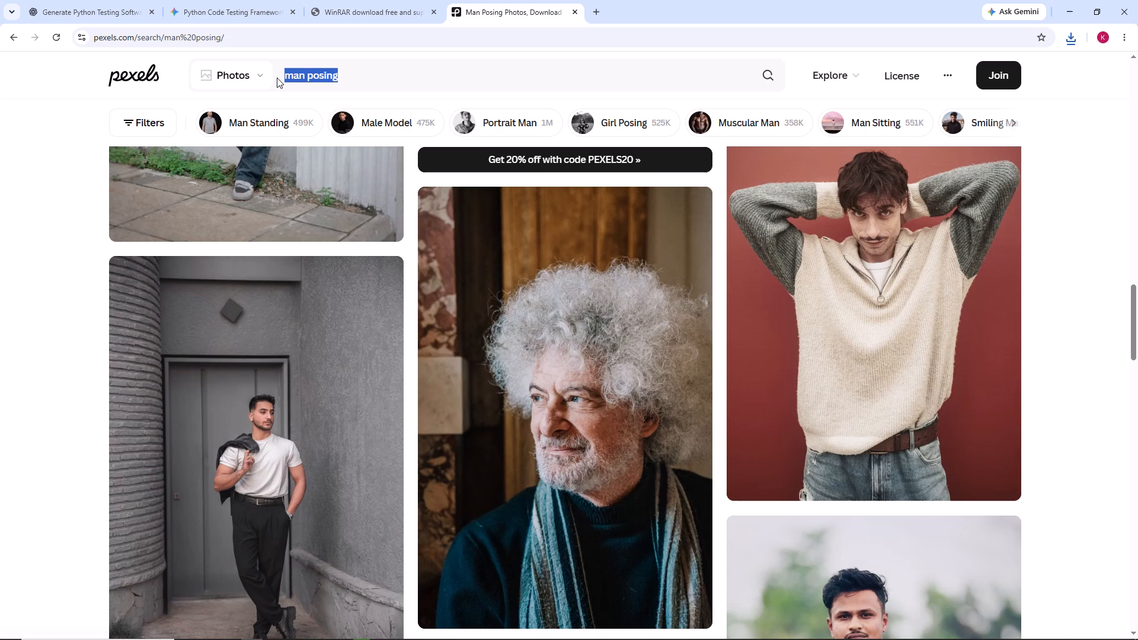
pyautogui.write('ney')
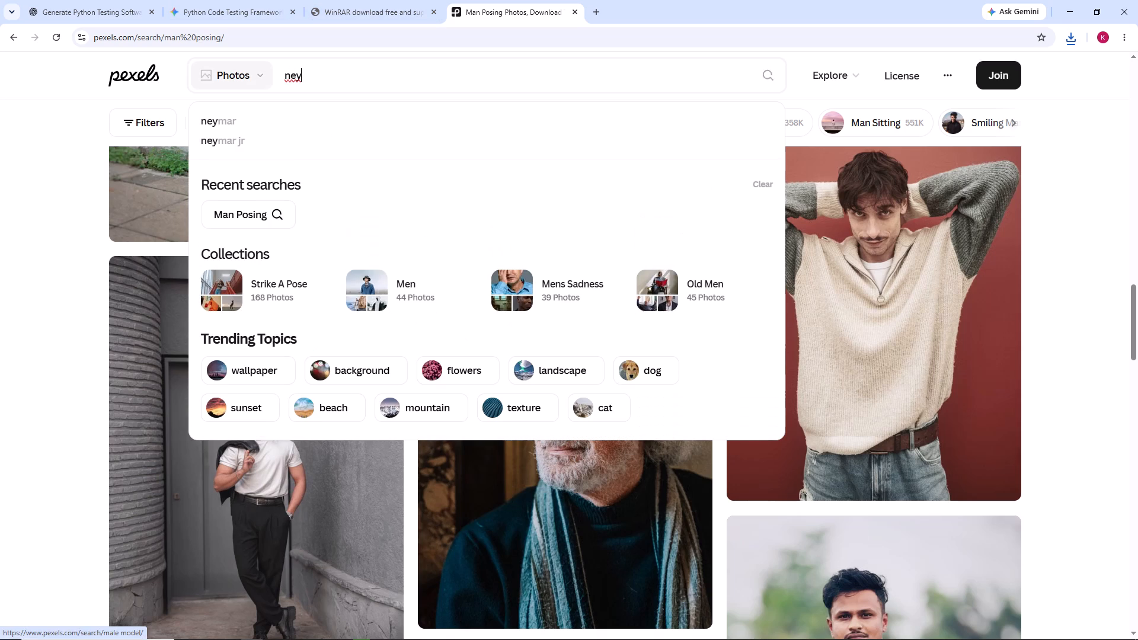
pyautogui.write('york city')
pyautogui.press('Return')
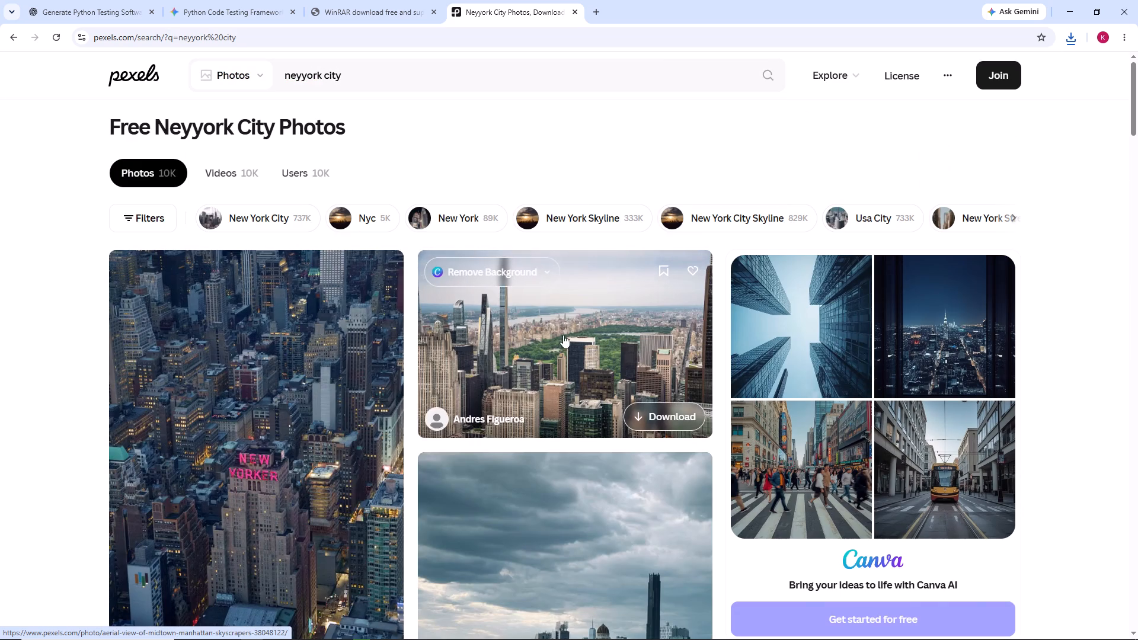
# Look through the city photo results and the sponsored iStock images for a suitable New York picture.
pyautogui.scroll(-6, 556, 339)
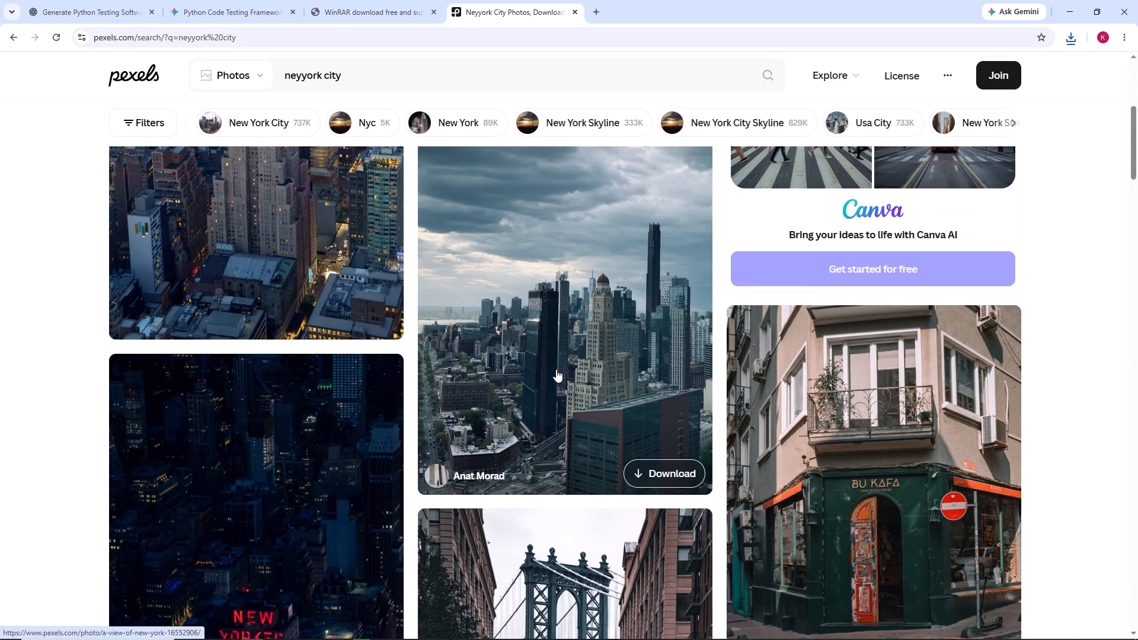
pyautogui.scroll(-1, 556, 369)
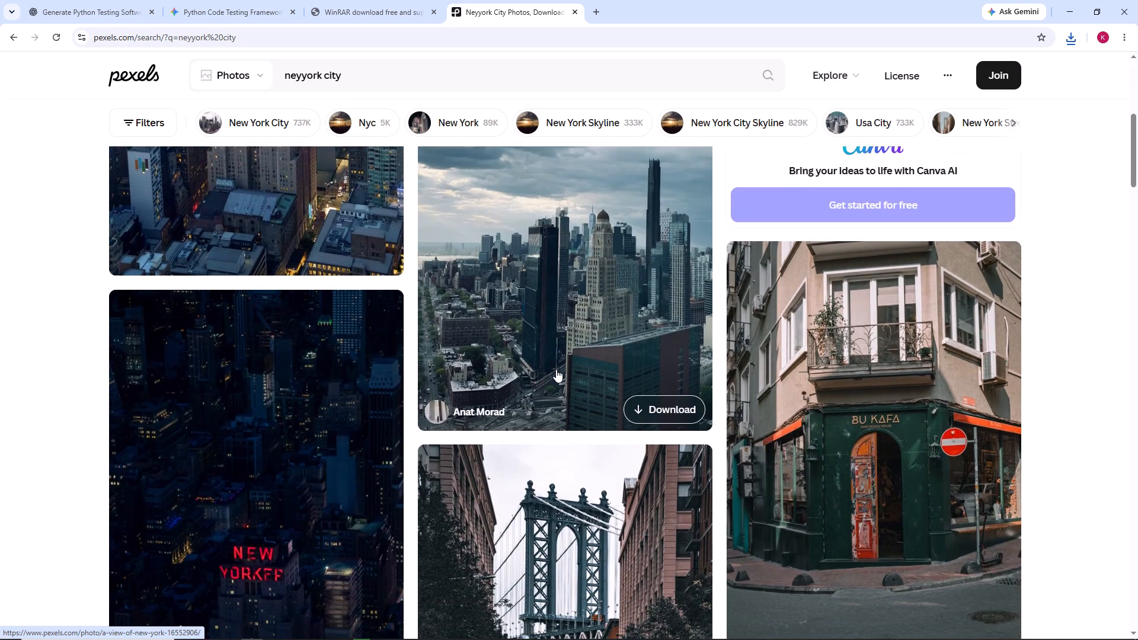
pyautogui.scroll(-1, 556, 369)
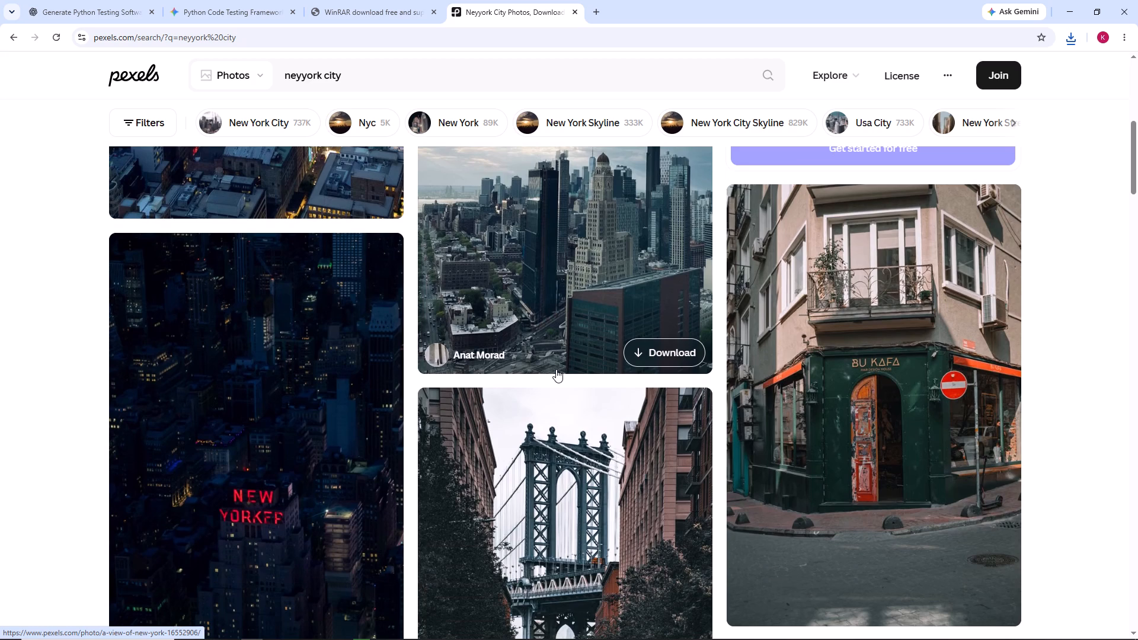
pyautogui.scroll(-5, 618, 366)
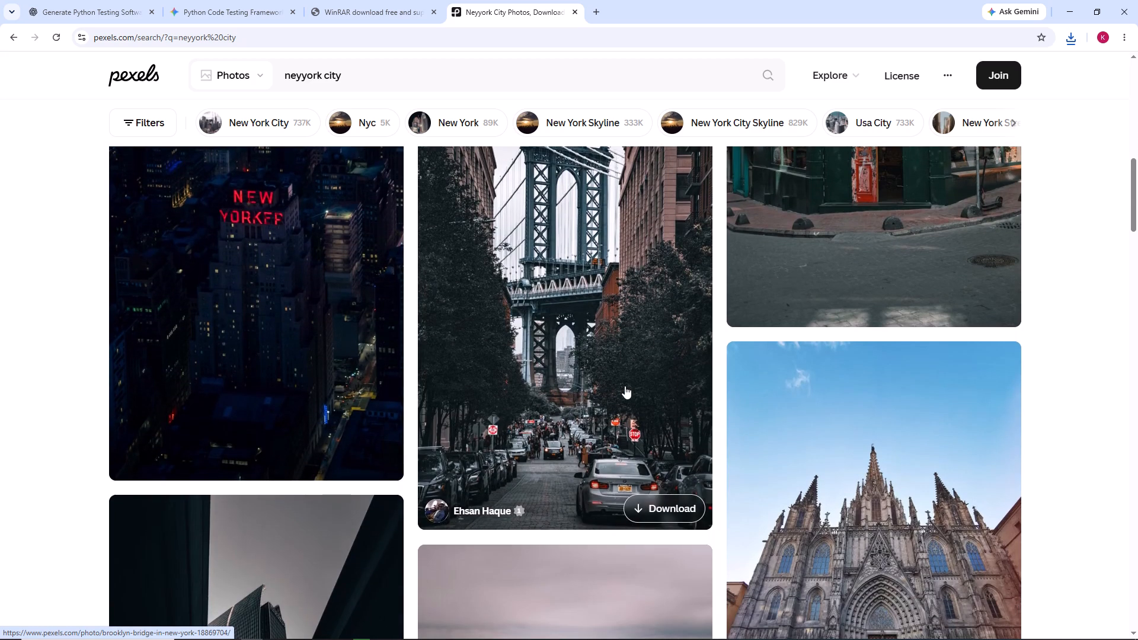
pyautogui.scroll(-4, 627, 388)
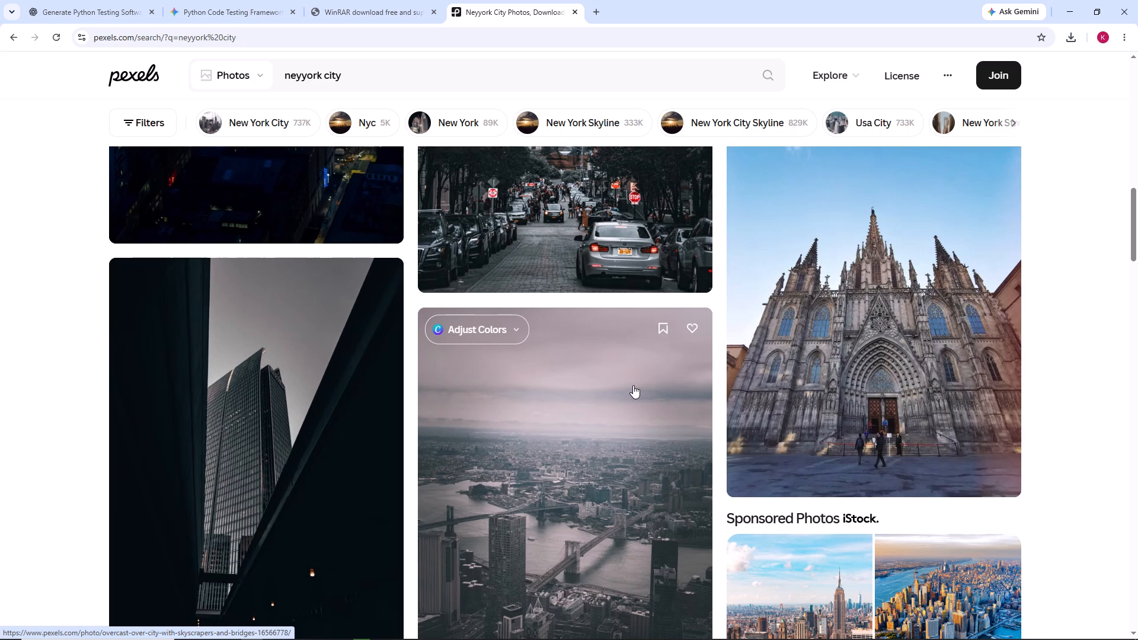
pyautogui.scroll(-1, 642, 384)
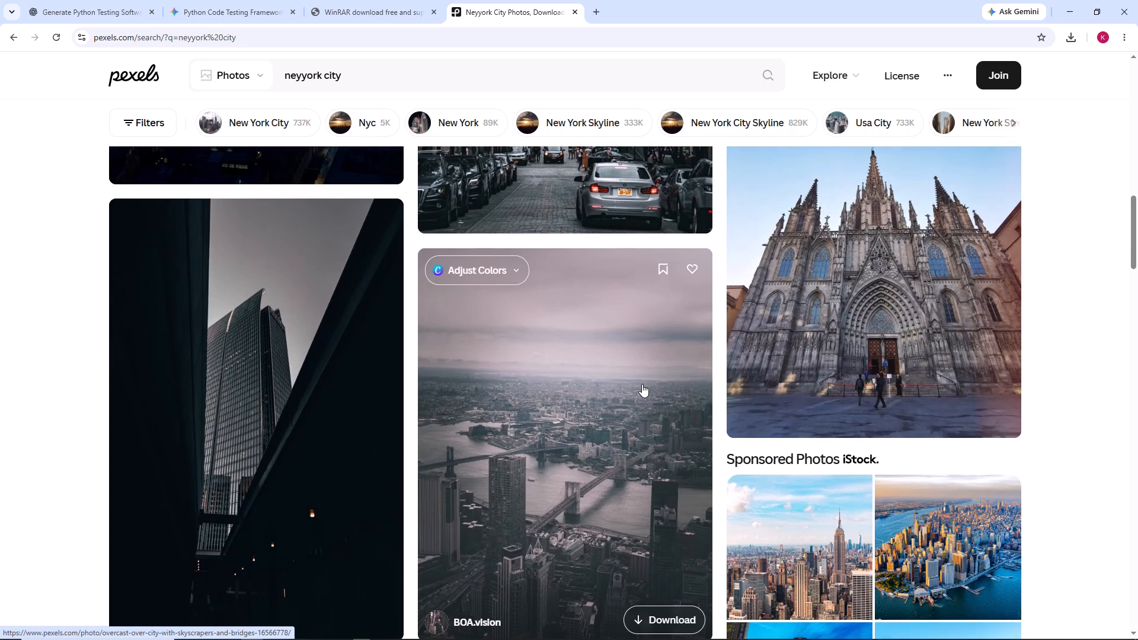
pyautogui.scroll(-5, 642, 384)
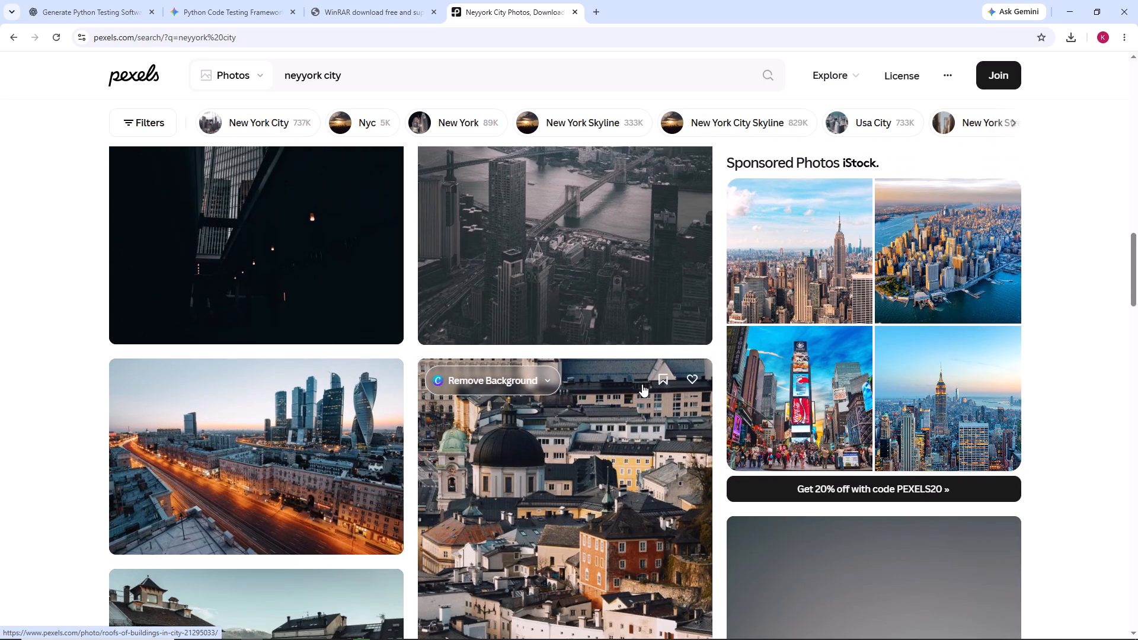
pyautogui.scroll(-7, 642, 384)
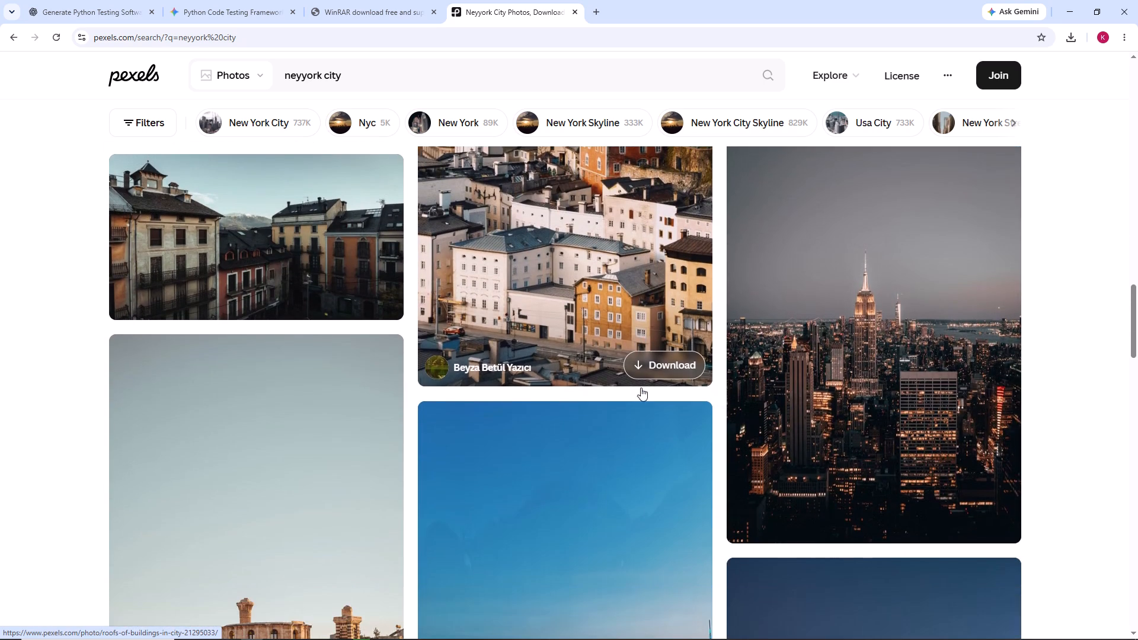
pyautogui.scroll(-4, 641, 388)
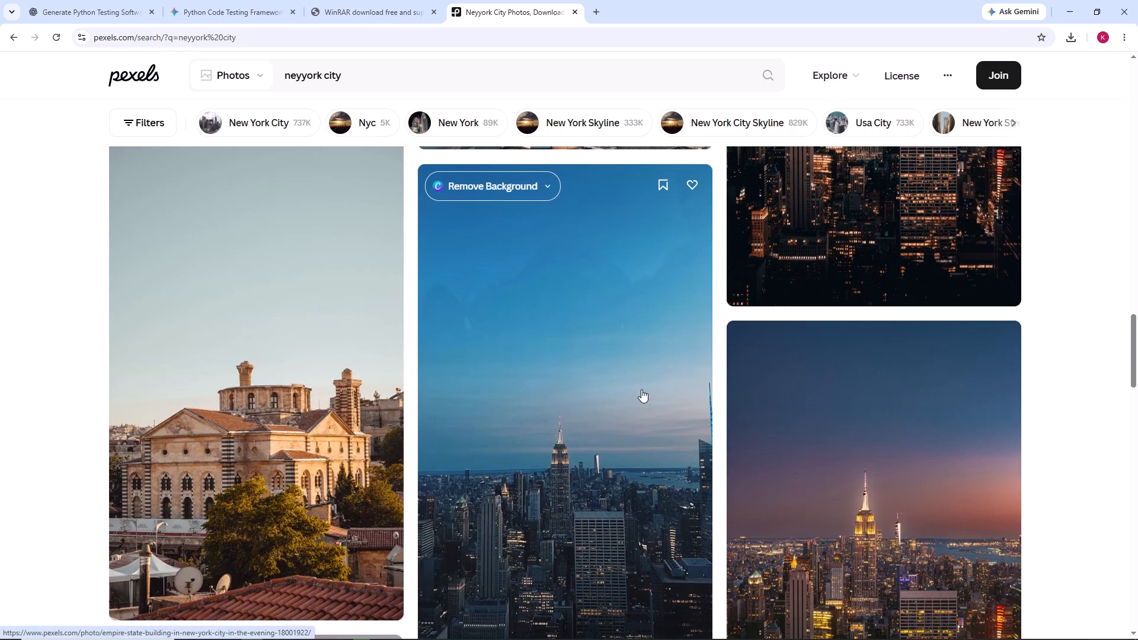
pyautogui.scroll(-12, 641, 389)
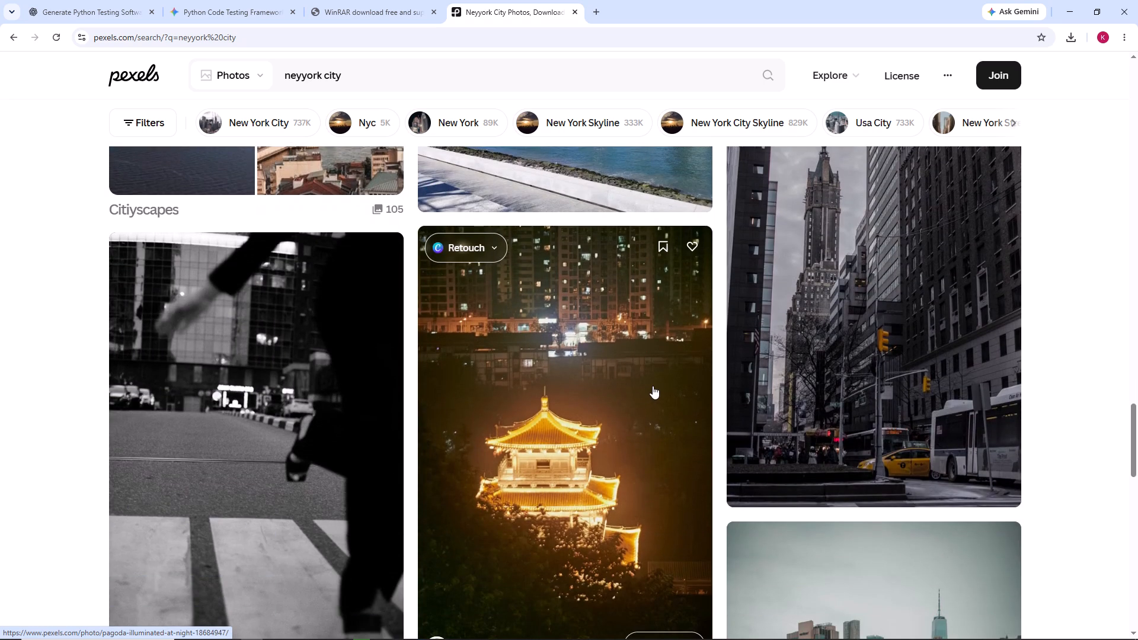
pyautogui.scroll(-6, 653, 386)
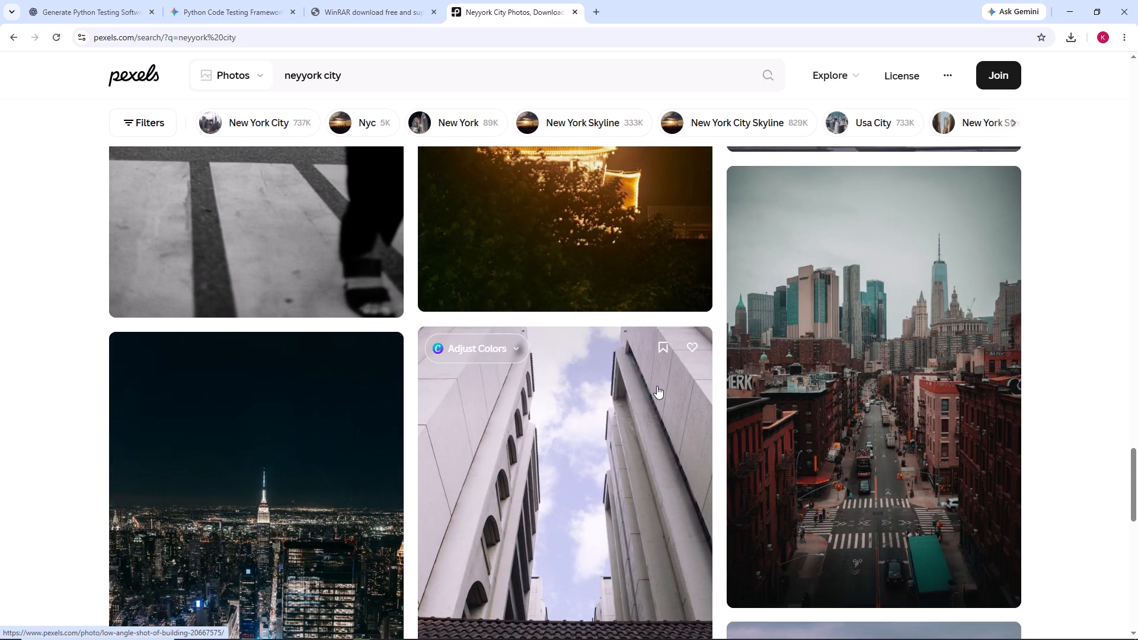
pyautogui.scroll(-8, 657, 386)
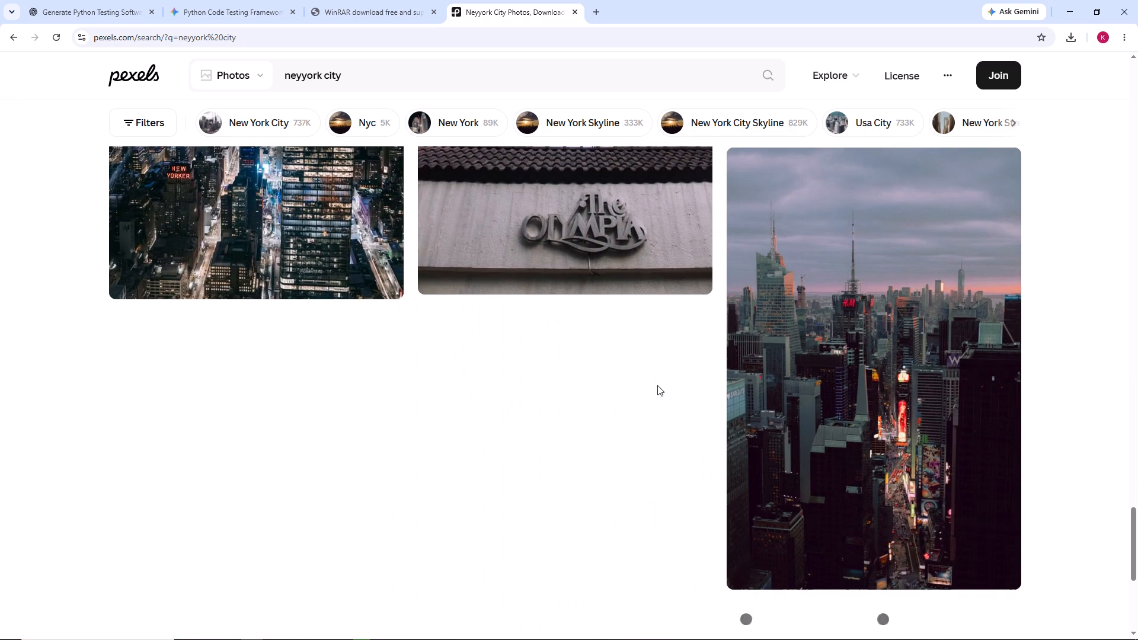
pyautogui.scroll(4, 658, 385)
pyautogui.scroll(-7, 658, 385)
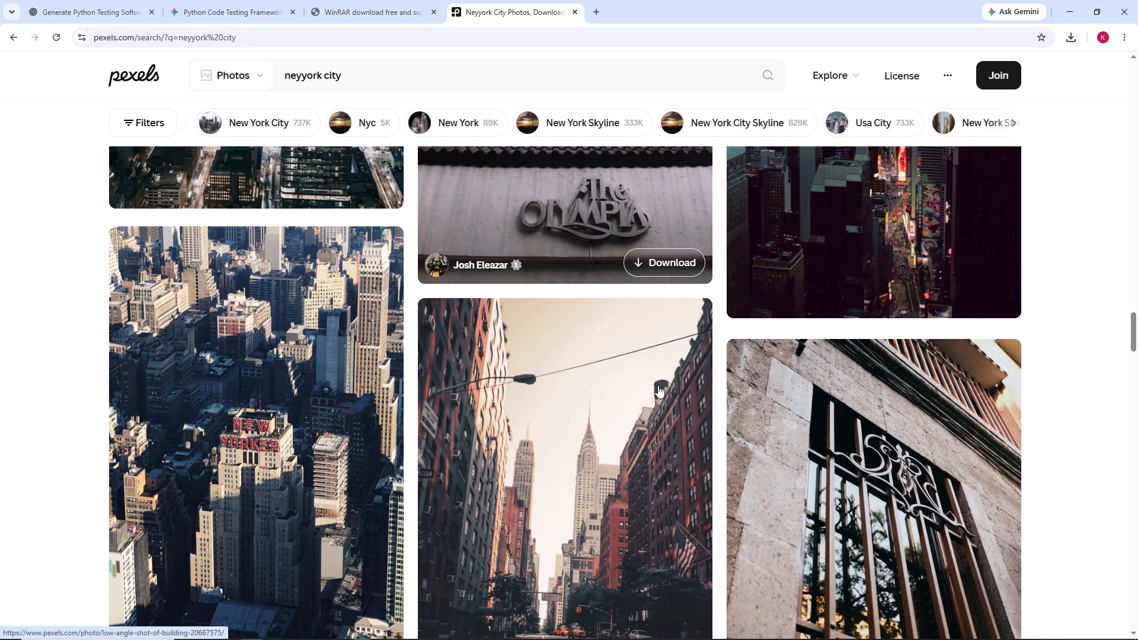
pyautogui.scroll(-9, 658, 385)
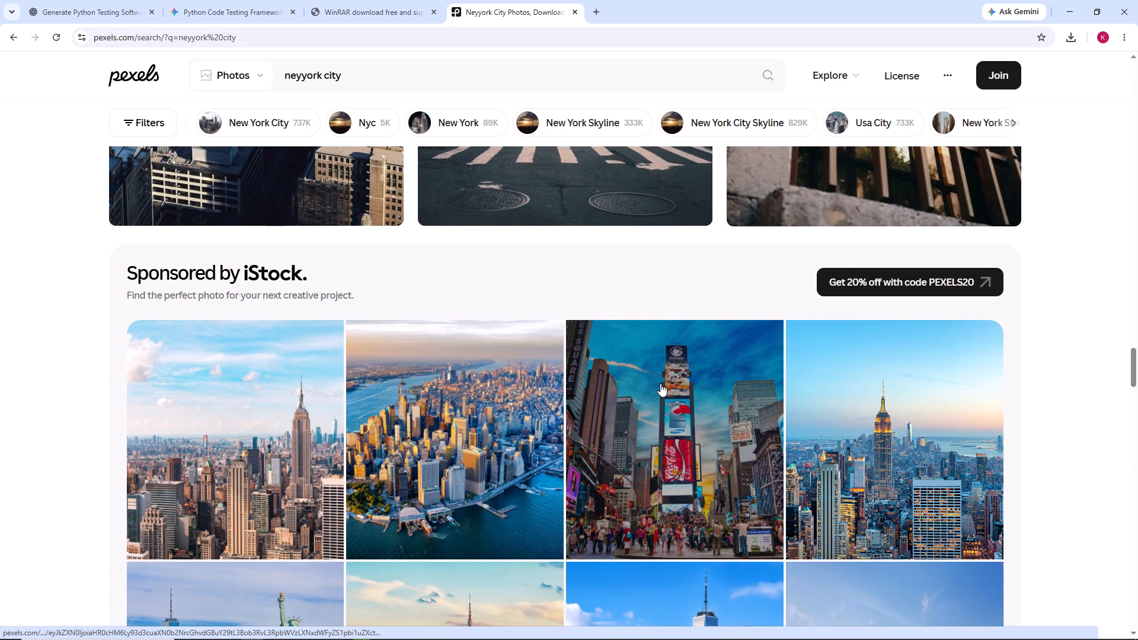
# Open the sponsored iStock photo of Times Square and dismiss the pop-up covering its page.
pyautogui.click(675, 398)
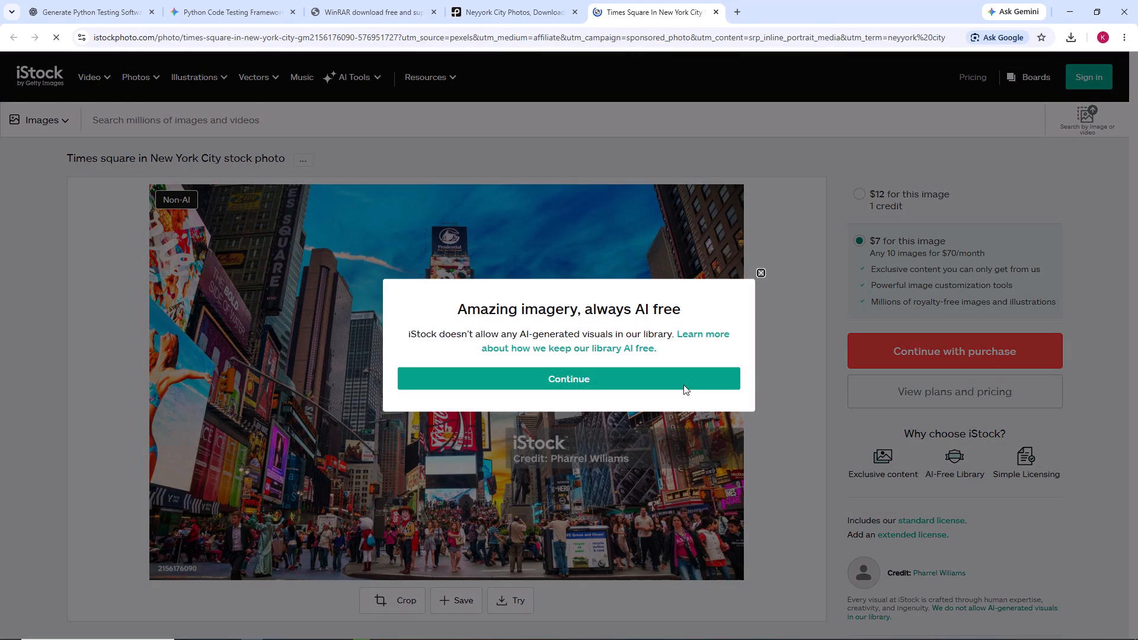
pyautogui.click(760, 276)
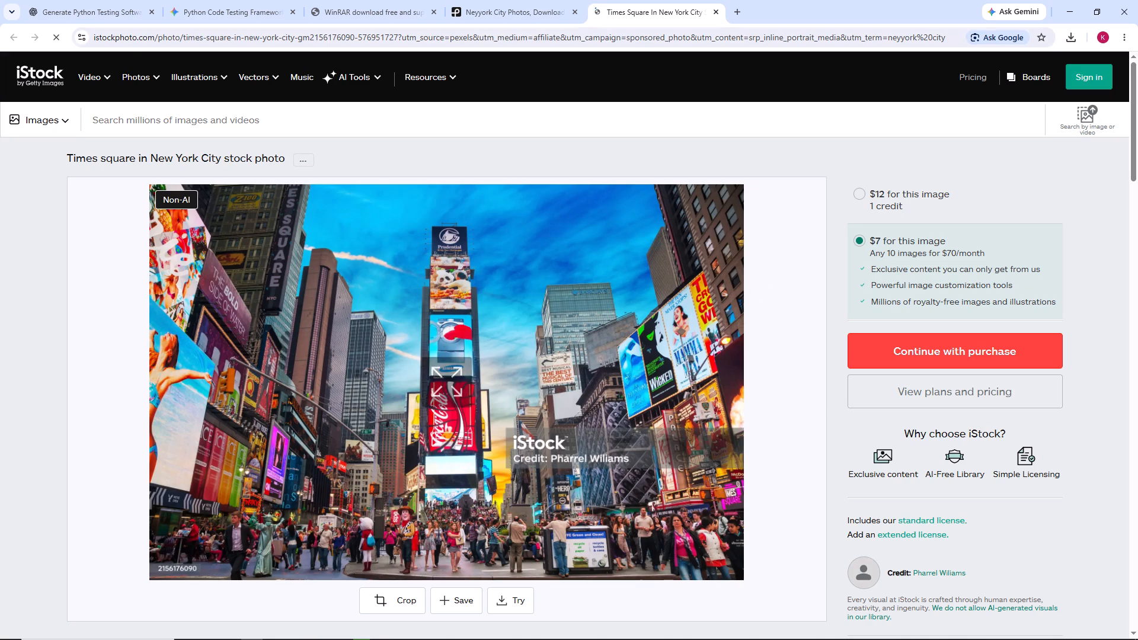
# Return to the Pexels results and download the city street photo with the black car, red traffic lights and One Way sign.
pyautogui.click(482, 9)
pyautogui.scroll(-14, 512, 287)
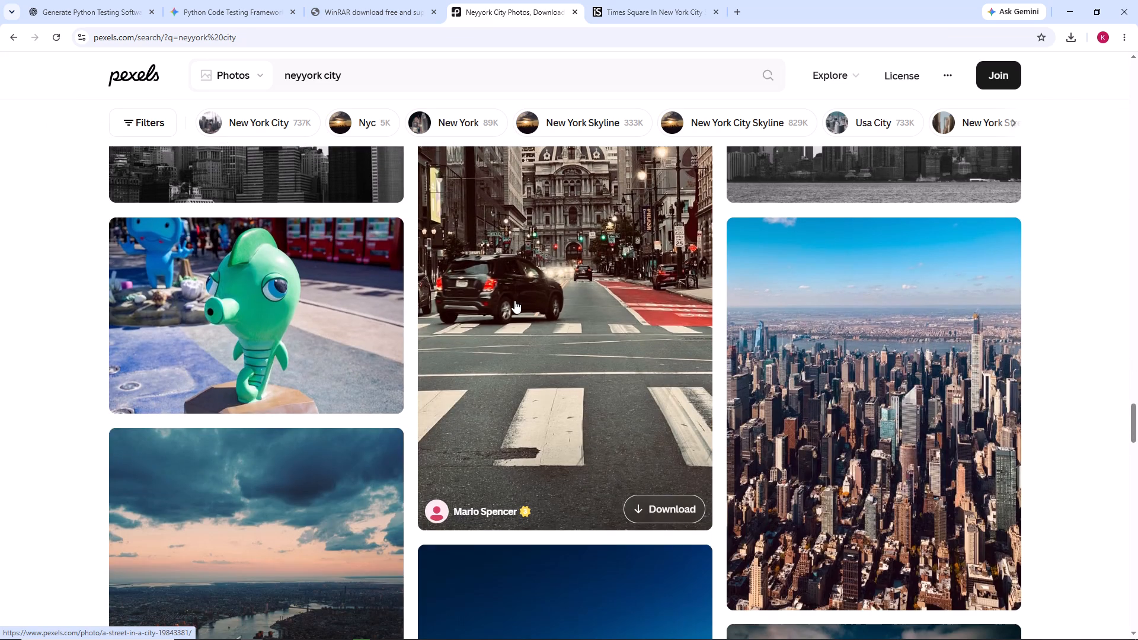
pyautogui.scroll(4, 514, 300)
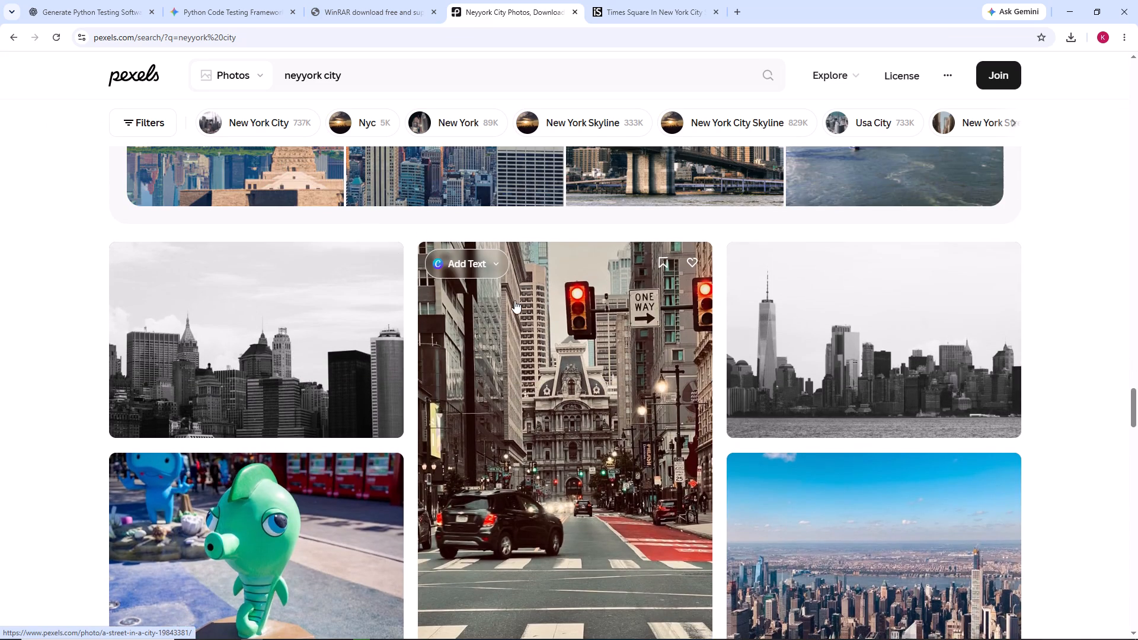
pyautogui.scroll(-3, 514, 300)
pyautogui.click(528, 325)
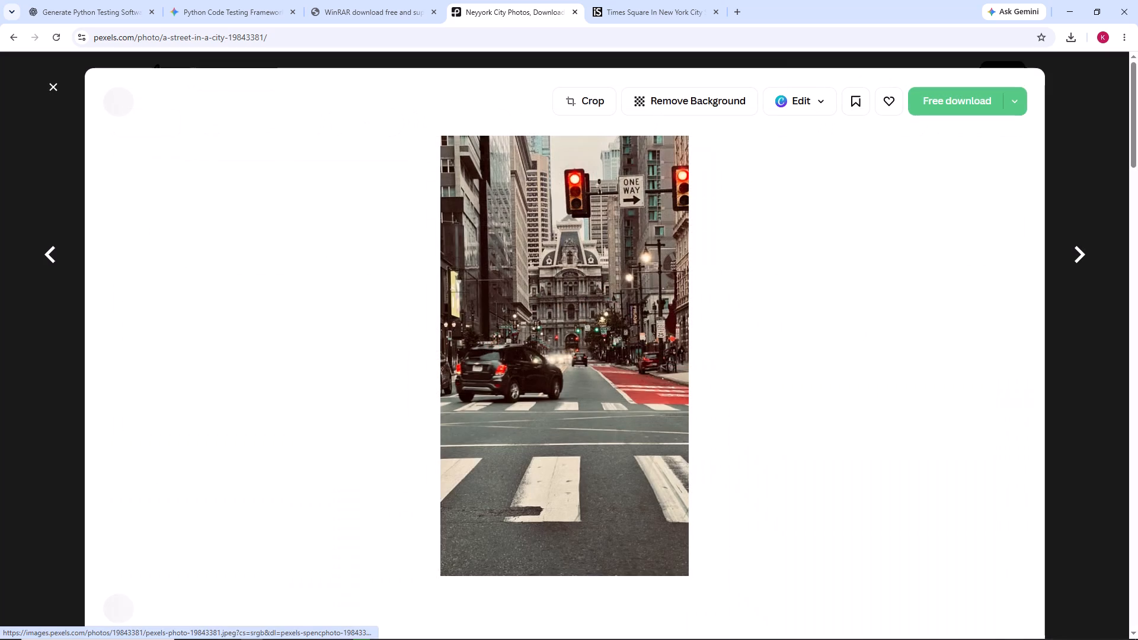
pyautogui.click(977, 103)
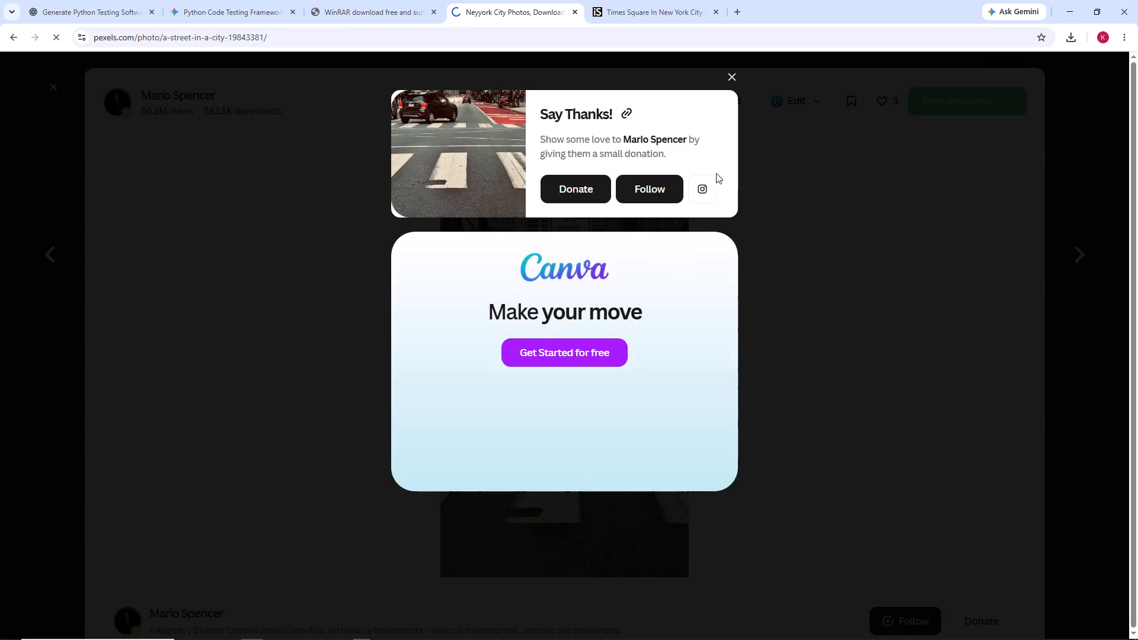
pyautogui.click(737, 78)
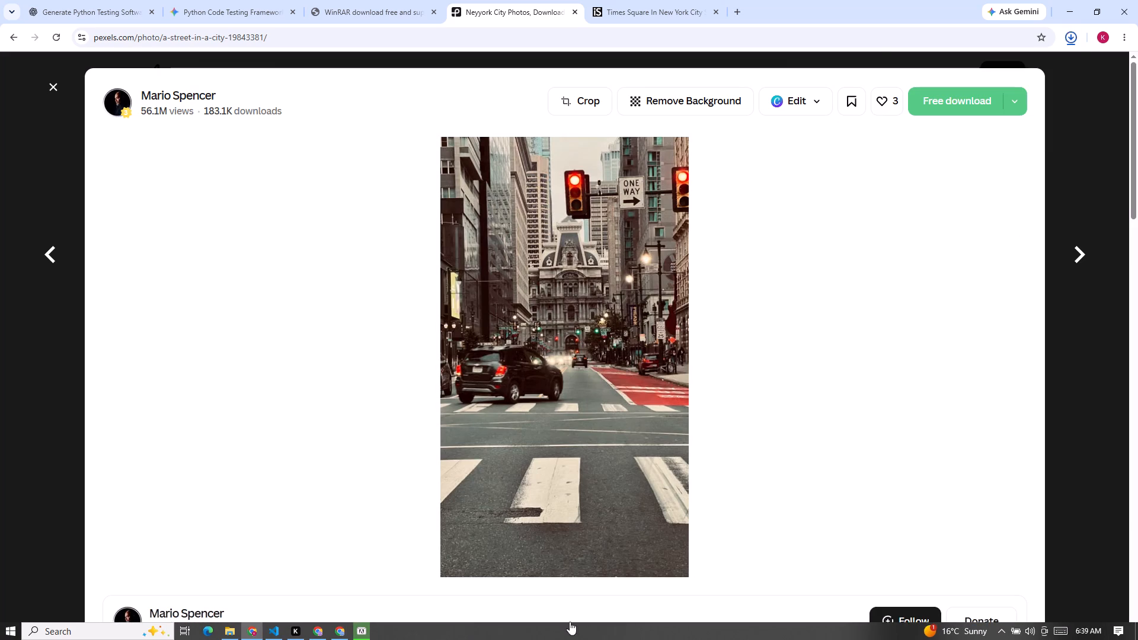
# Bring up the Photoshop 2021 installer and close its Install Complete message.
pyautogui.click(367, 633)
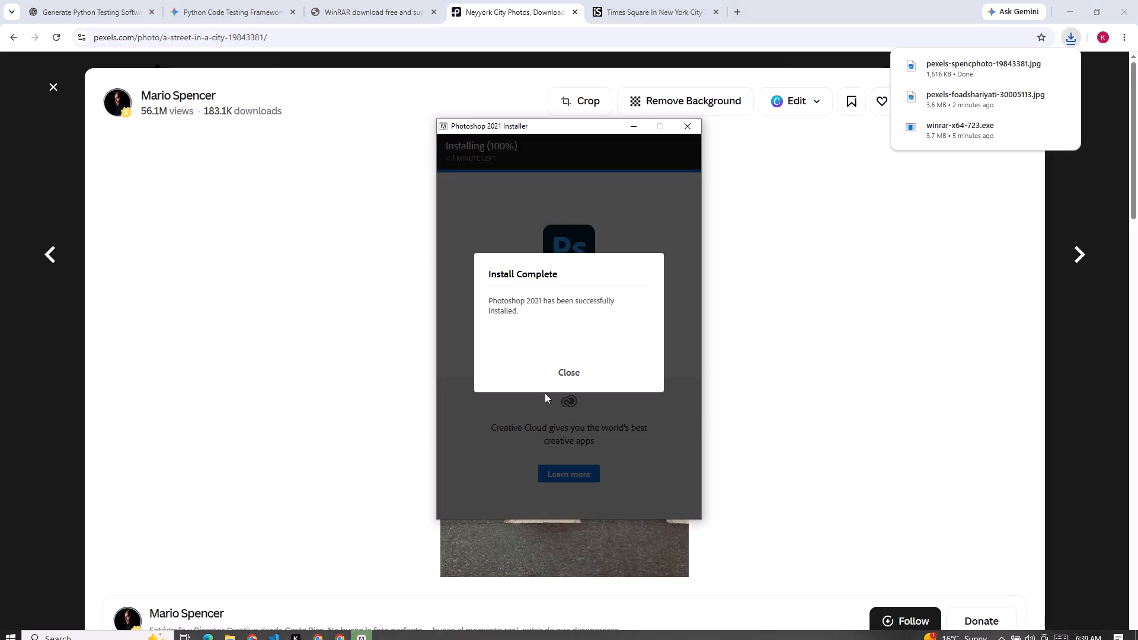
pyautogui.click(551, 380)
pyautogui.click(554, 377)
pyautogui.click(561, 373)
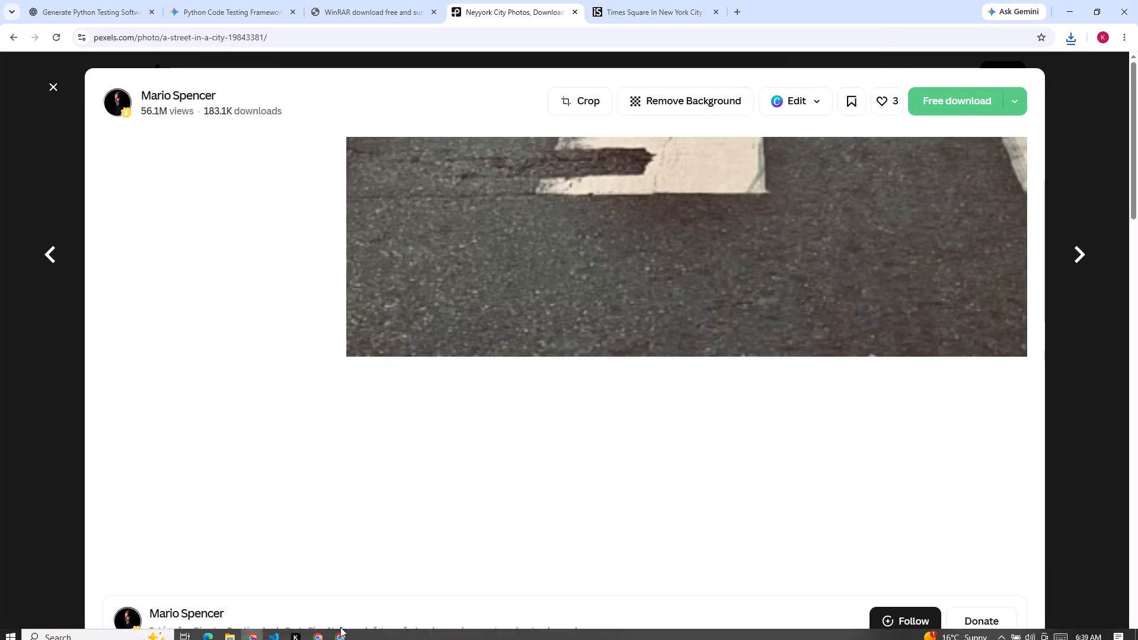
# Search Windows for "ado" and launch Adobe Photoshop 2021.
pyautogui.click(95, 628)
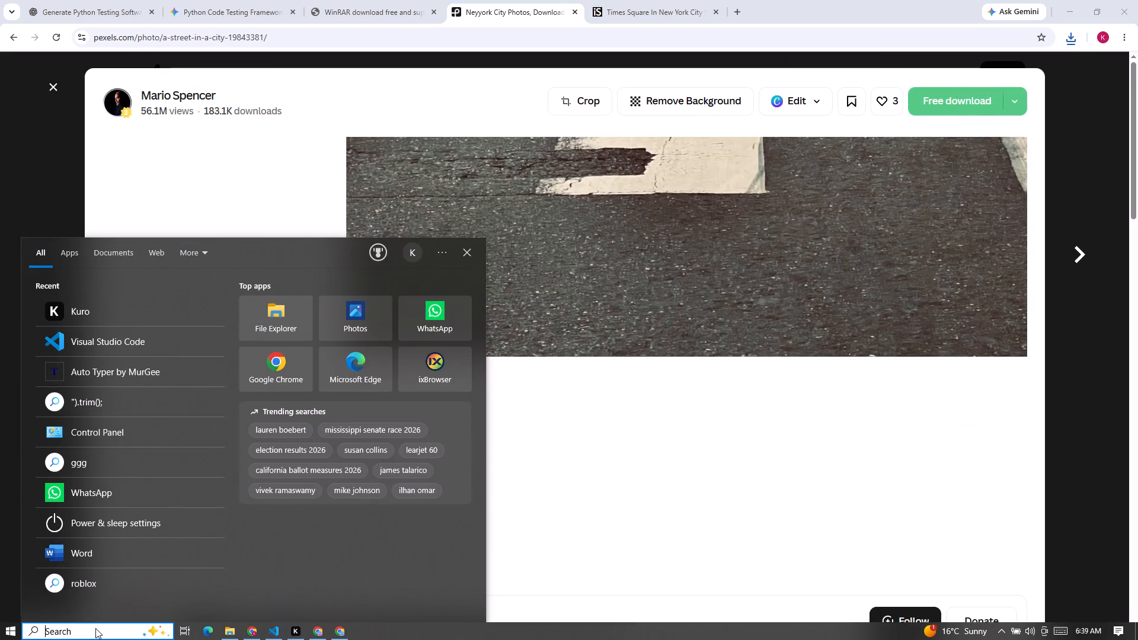
pyautogui.write('ado')
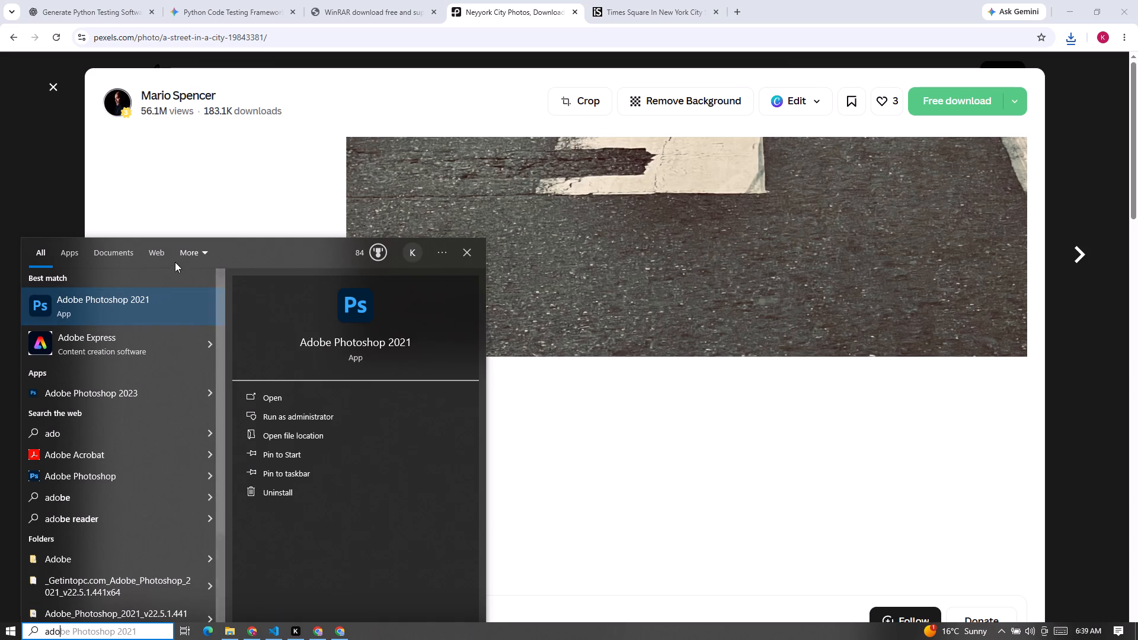
pyautogui.click(143, 304)
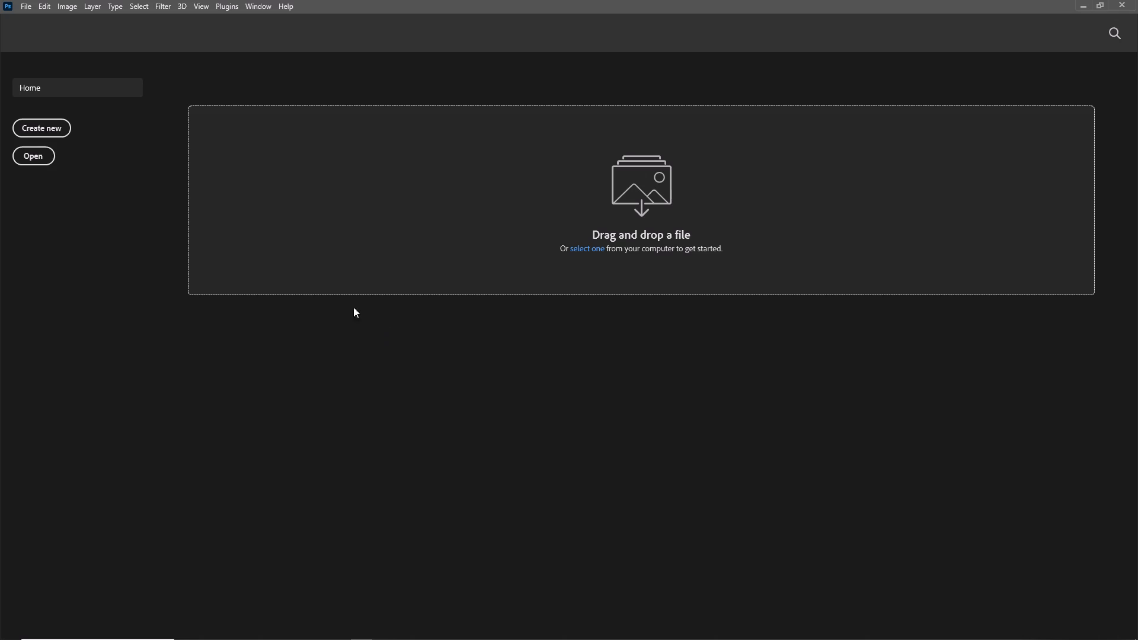
# Start a new document in pixels, with a width of 1920 and a height of 1080.
pyautogui.click(24, 7)
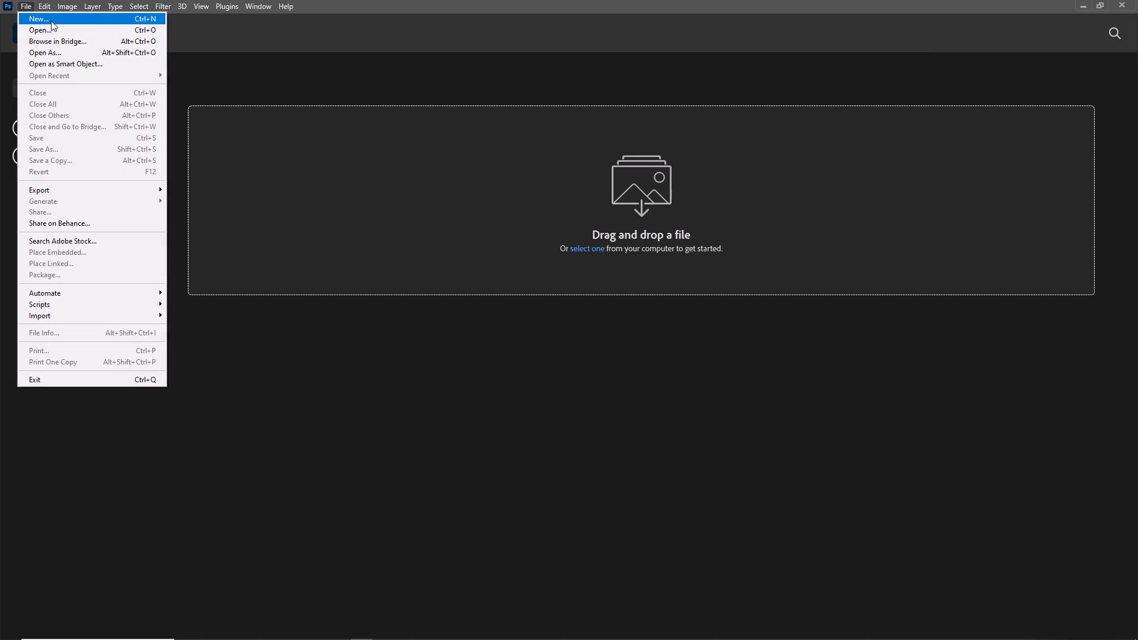
pyautogui.click(51, 21)
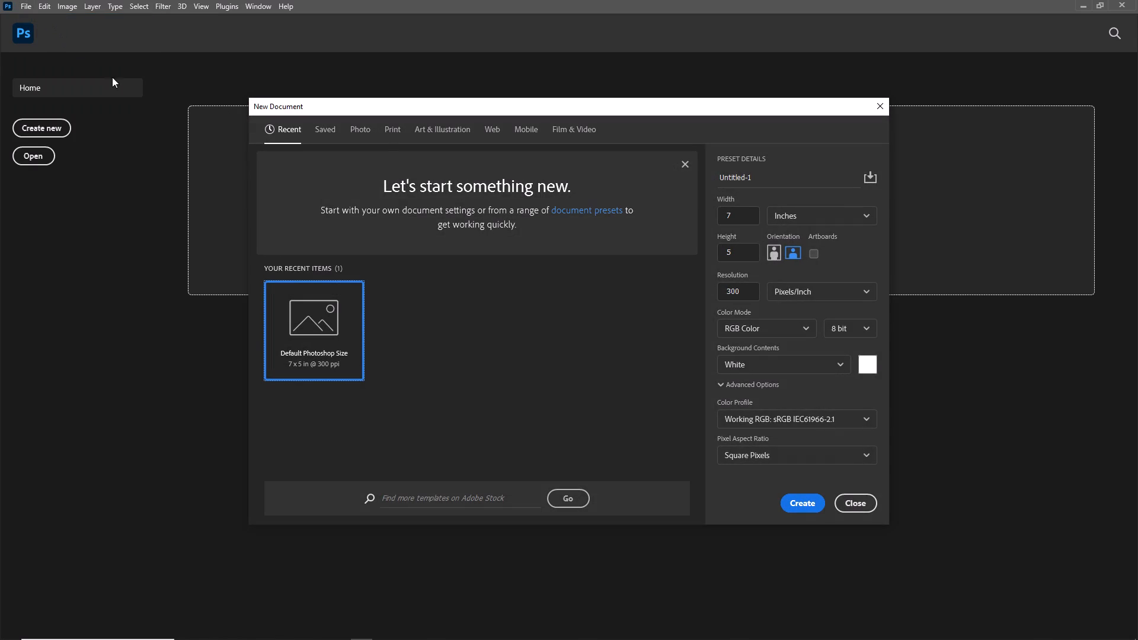
pyautogui.click(805, 215)
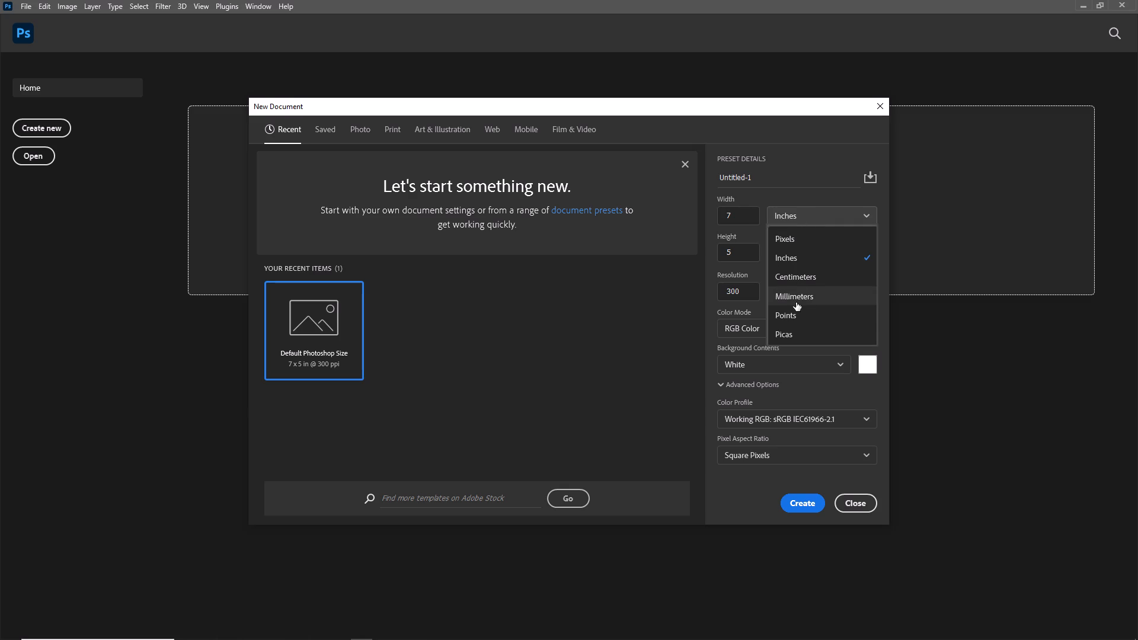
pyautogui.click(801, 241)
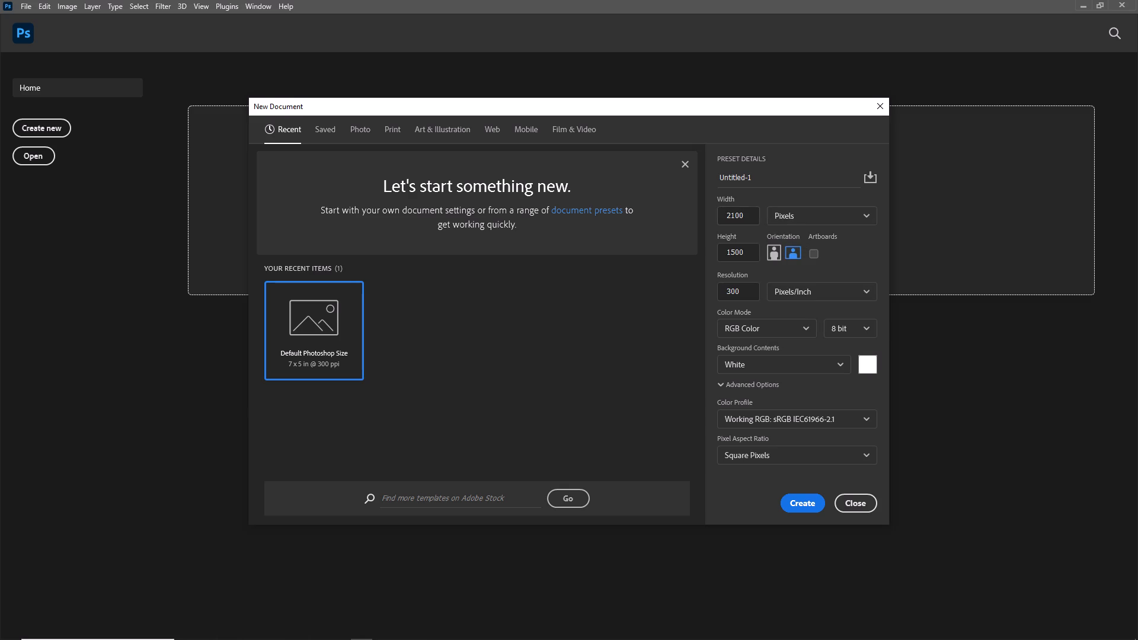
pyautogui.moveTo(749, 214); pyautogui.dragTo(694, 214)
pyautogui.write('19')
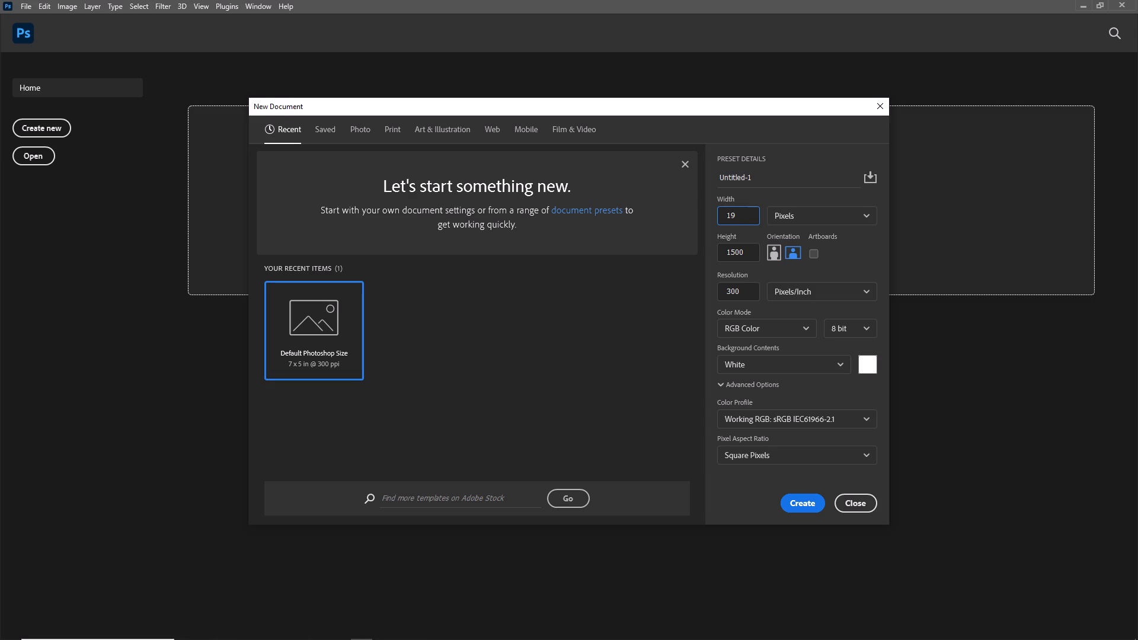
pyautogui.press('2')
pyautogui.press('0')
pyautogui.doubleClick(736, 255)
pyautogui.write('10')
pyautogui.press('8')
pyautogui.press('0')
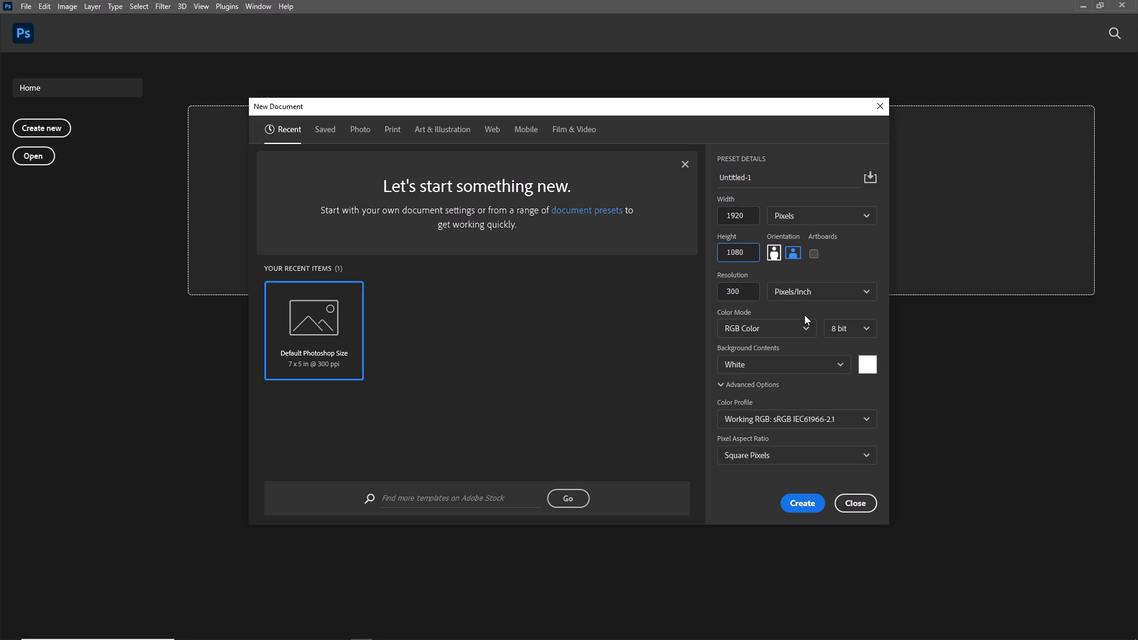
# Set the new document's resolution to 72 pixels/inch and create it.
pyautogui.scroll(-2, 771, 369)
pyautogui.moveTo(747, 291); pyautogui.dragTo(720, 290)
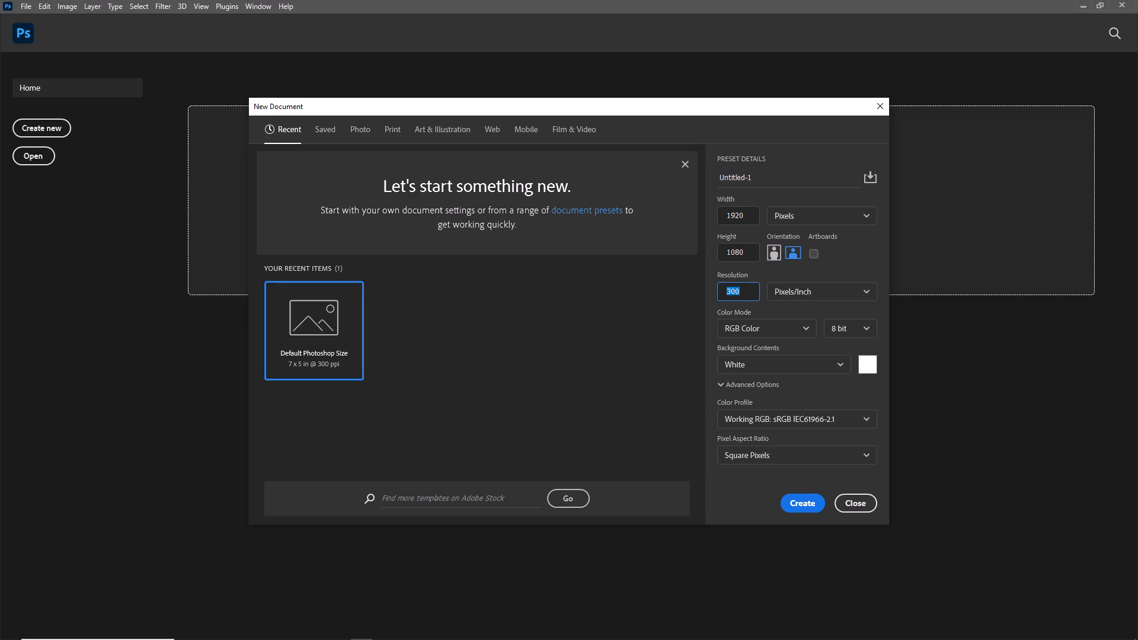
pyautogui.write('72')
pyautogui.scroll(-1, 774, 421)
pyautogui.click(803, 495)
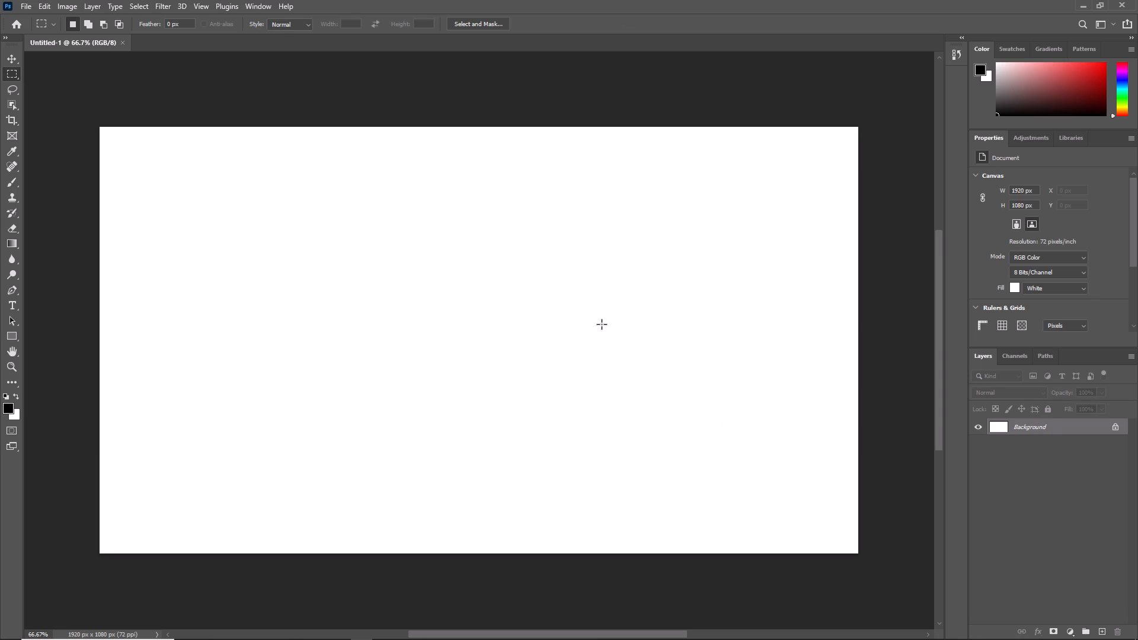
# Place the posing man's Pexels photo (file ending 30005113) from Downloads as an embedded image.
pyautogui.click(25, 9)
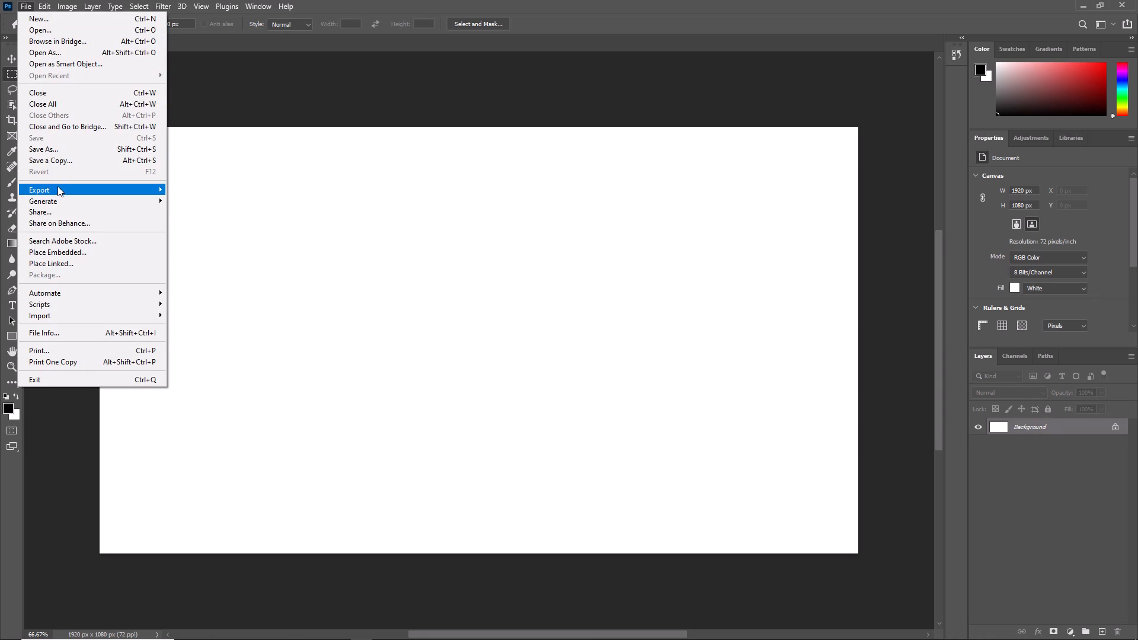
pyautogui.click(62, 254)
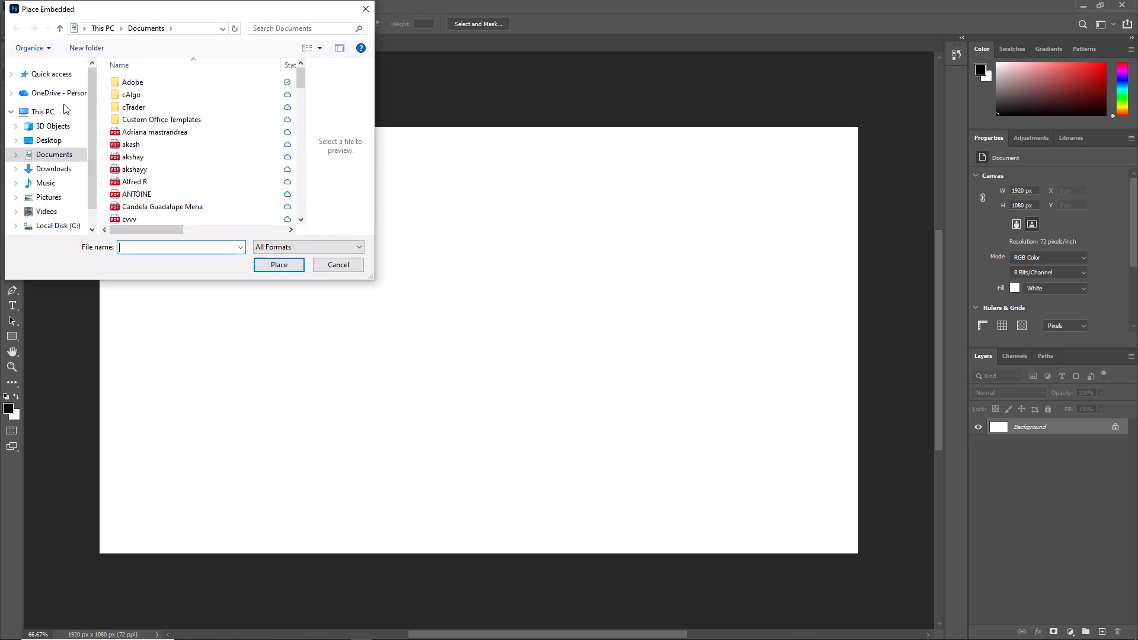
pyautogui.click(63, 165)
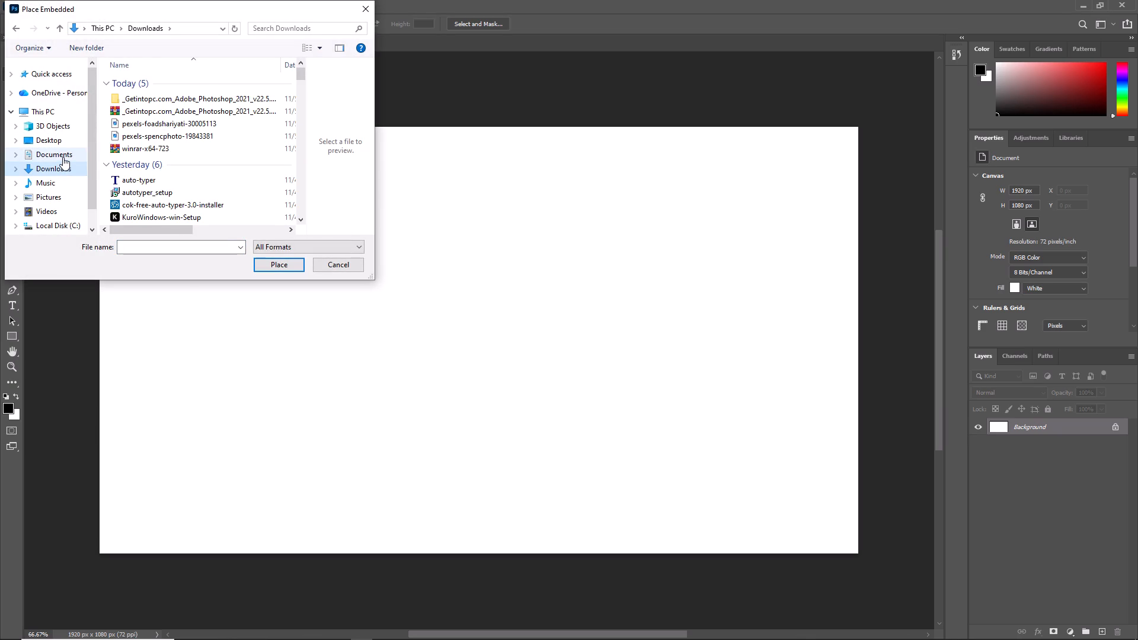
pyautogui.click(145, 137)
pyautogui.click(154, 128)
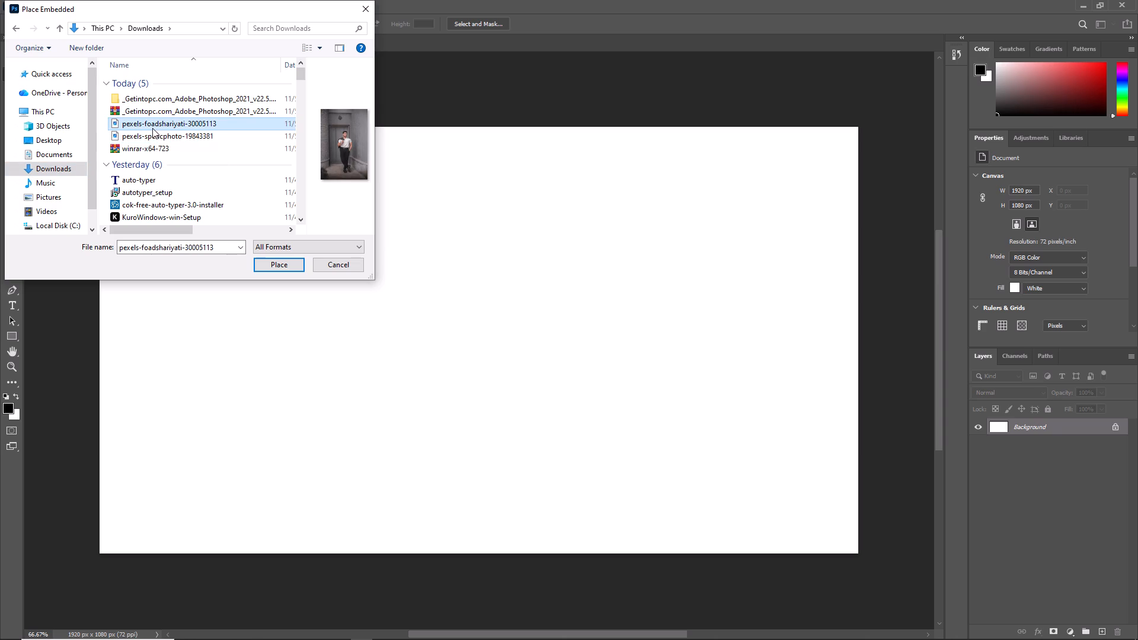
pyautogui.click(273, 266)
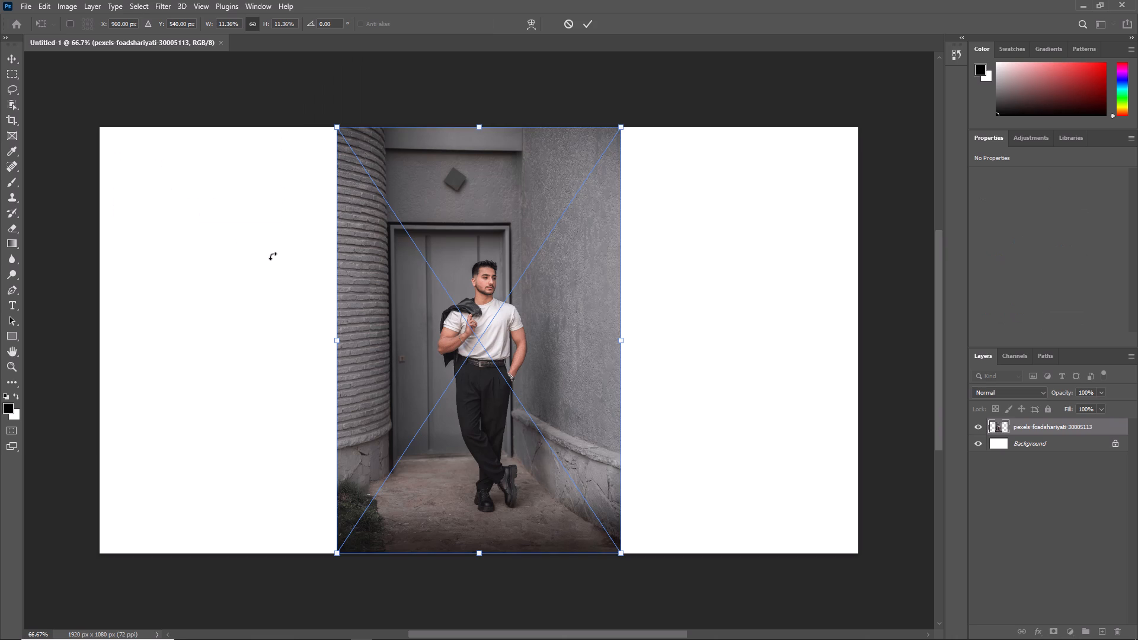
# Enlarge the man's photo to about 18% and position it near the canvas middle with his head and shoes inside, then commit the placement.
pyautogui.moveTo(622, 344); pyautogui.dragTo(672, 346)
pyautogui.moveTo(593, 388); pyautogui.dragTo(578, 381)
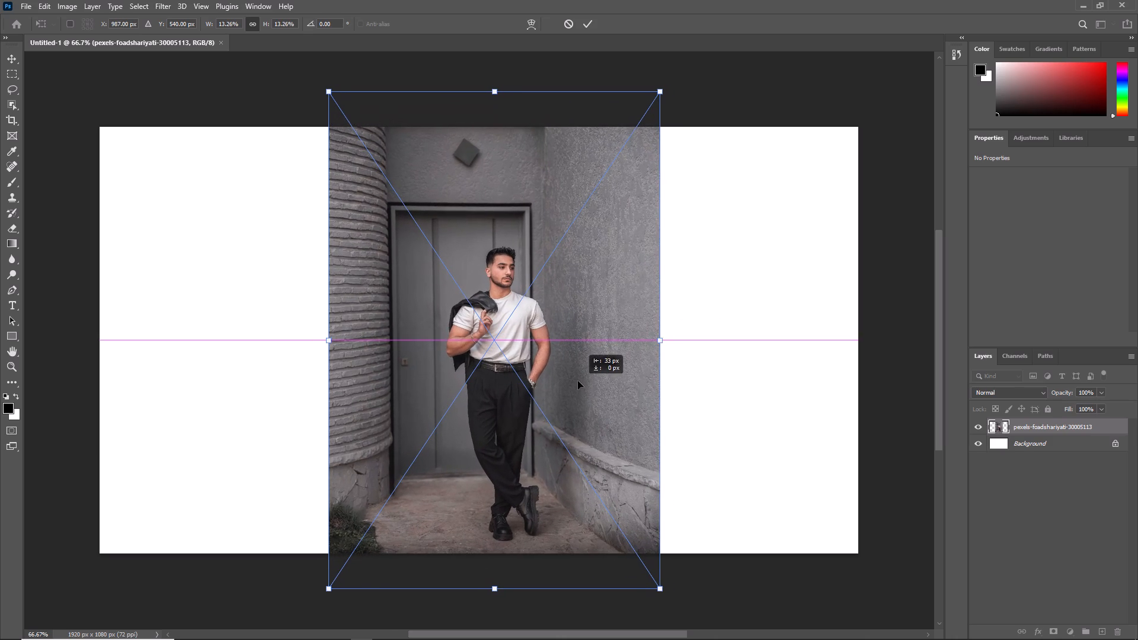
pyautogui.moveTo(578, 381); pyautogui.dragTo(563, 359)
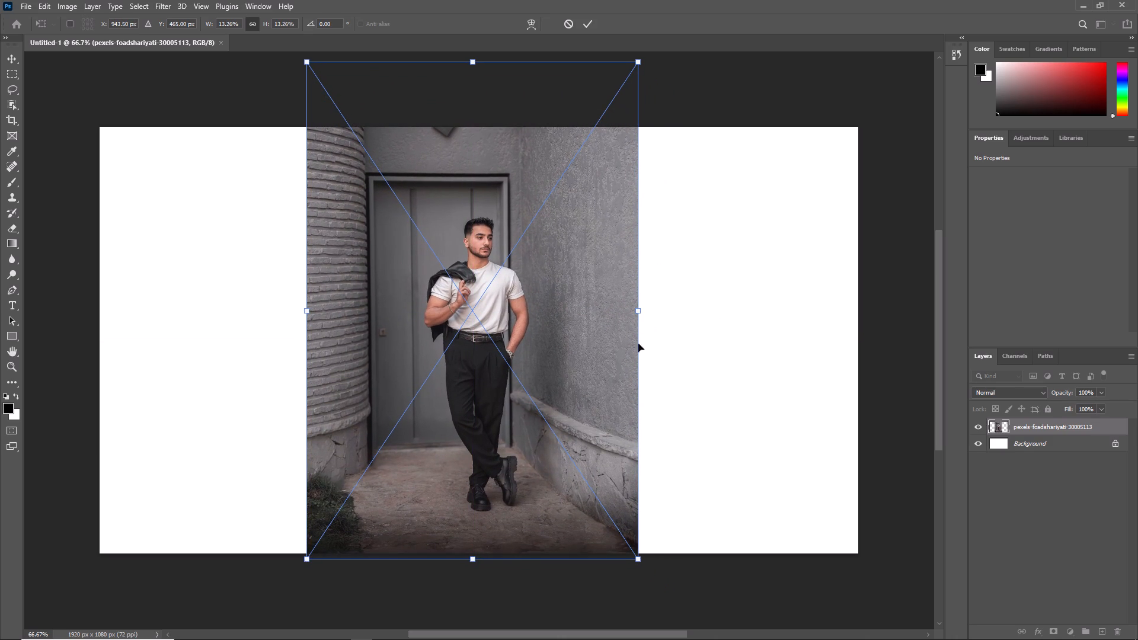
pyautogui.moveTo(640, 311); pyautogui.dragTo(718, 312)
pyautogui.moveTo(644, 334); pyautogui.dragTo(629, 332)
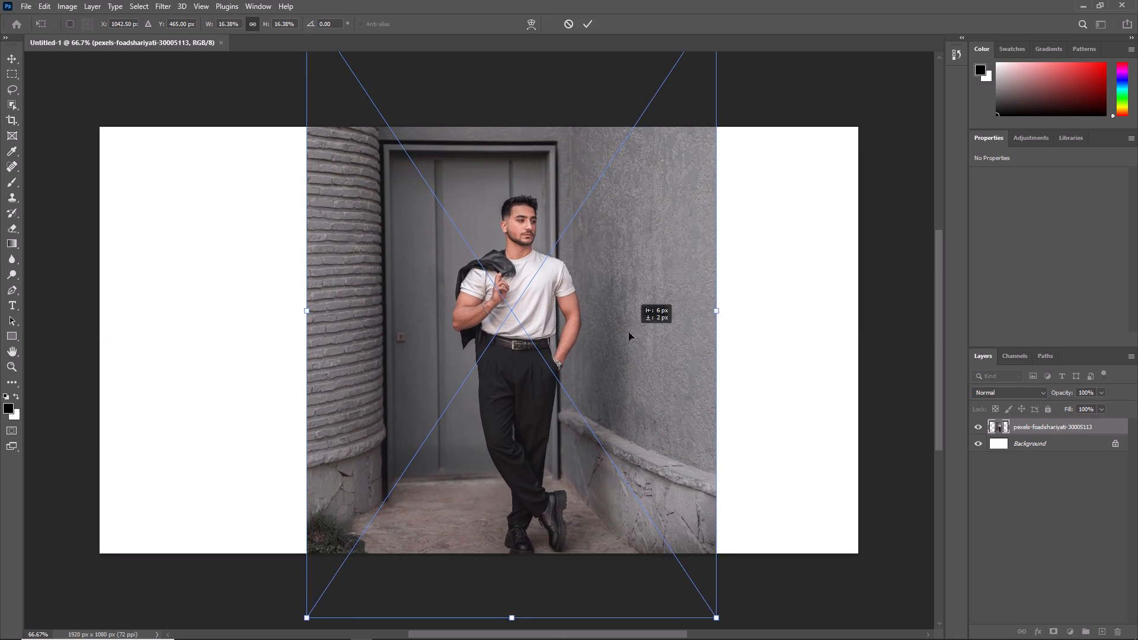
pyautogui.moveTo(629, 332); pyautogui.dragTo(600, 315)
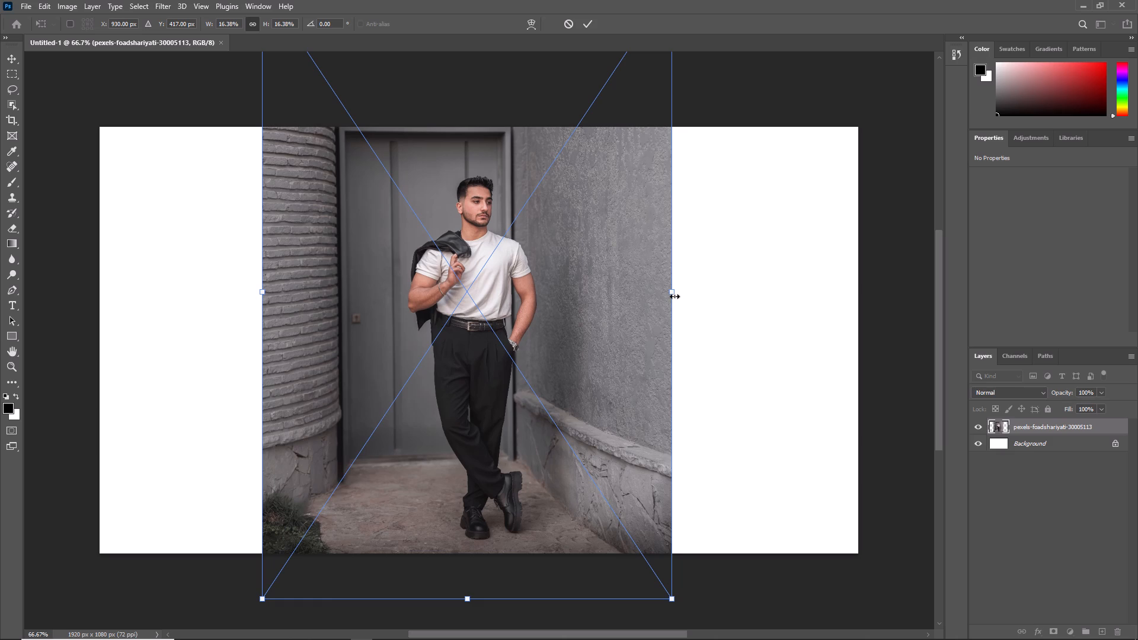
pyautogui.moveTo(671, 291); pyautogui.dragTo(696, 291)
pyautogui.moveTo(628, 313); pyautogui.dragTo(624, 311)
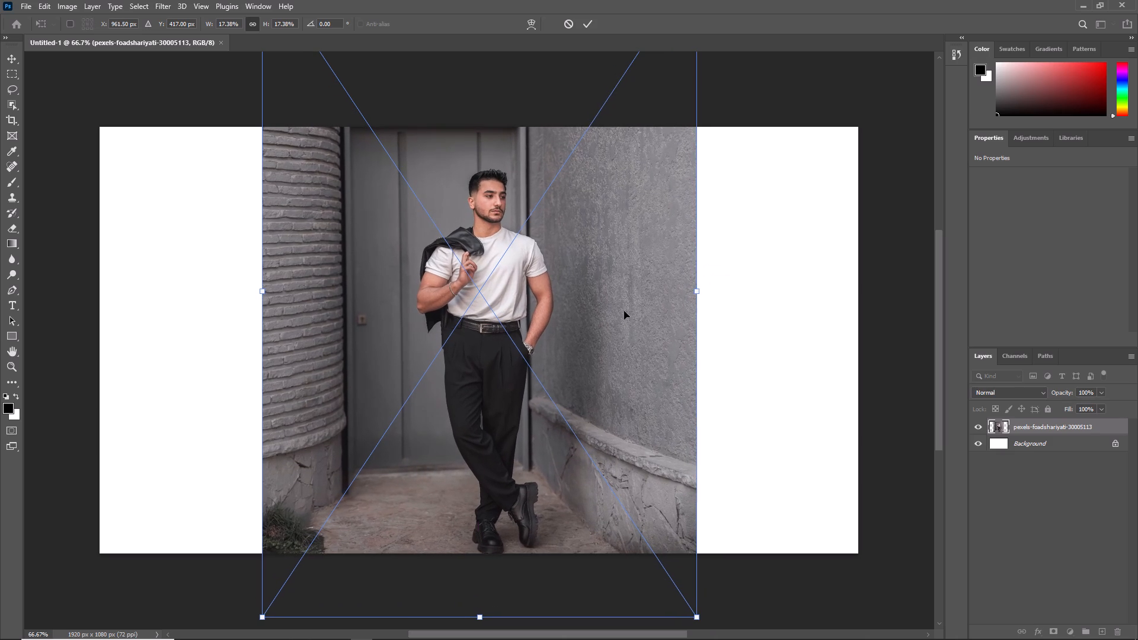
pyautogui.moveTo(624, 311); pyautogui.dragTo(624, 300)
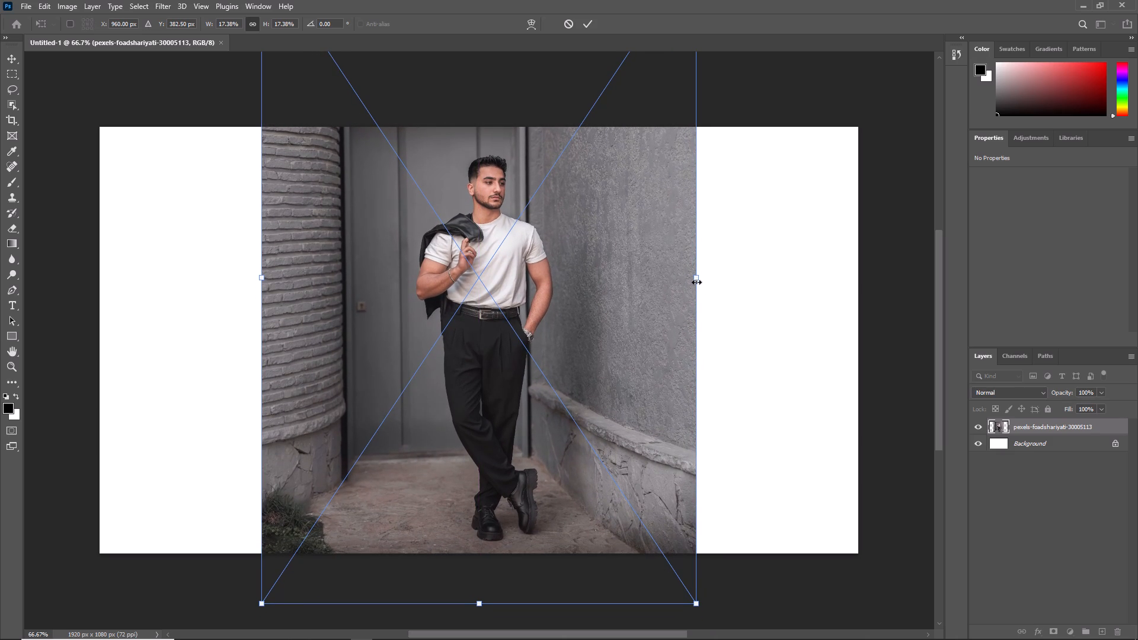
pyautogui.moveTo(696, 280); pyautogui.dragTo(715, 275)
pyautogui.moveTo(656, 305); pyautogui.dragTo(651, 293)
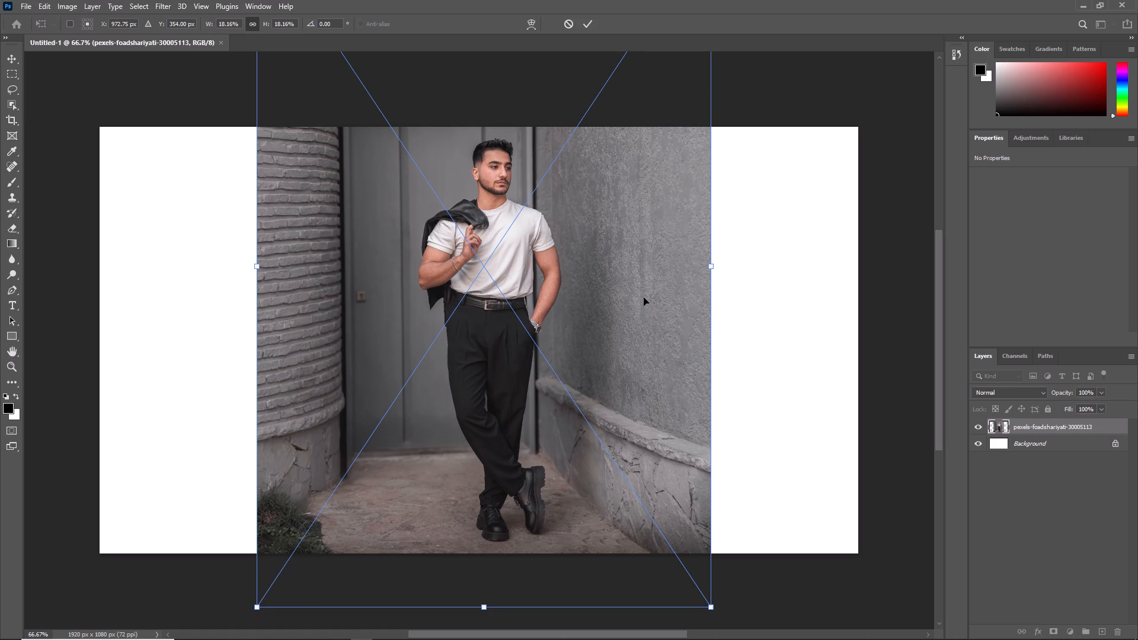
pyautogui.press('Return')
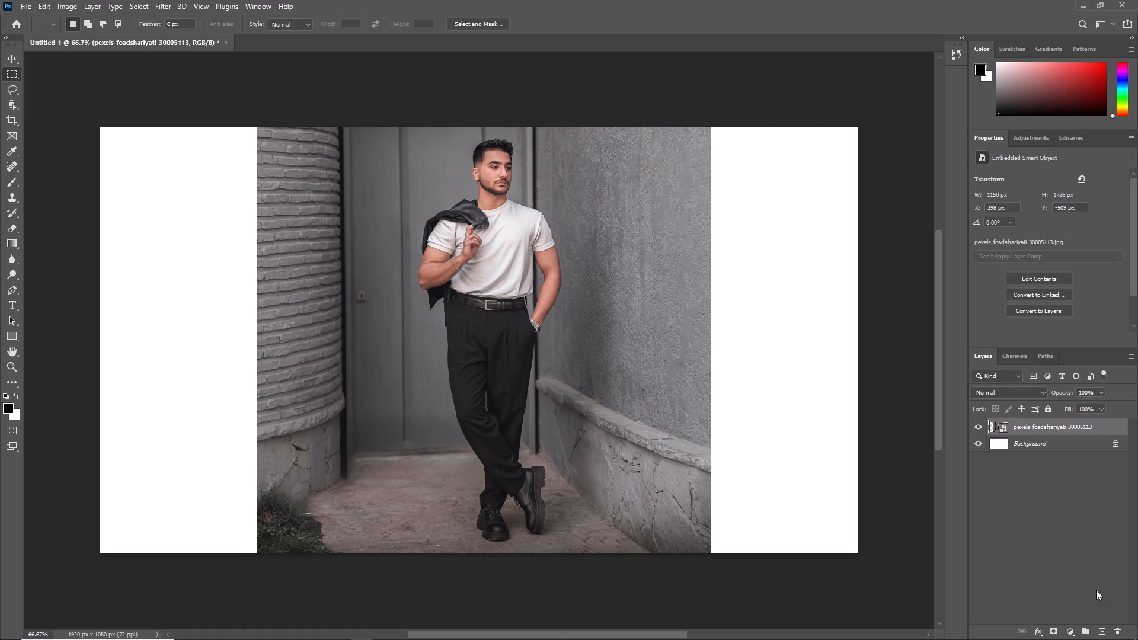
pyautogui.click(1040, 428)
# Select the man automatically as the subject of his photo layer.
pyautogui.click(1037, 424)
pyautogui.click(140, 7)
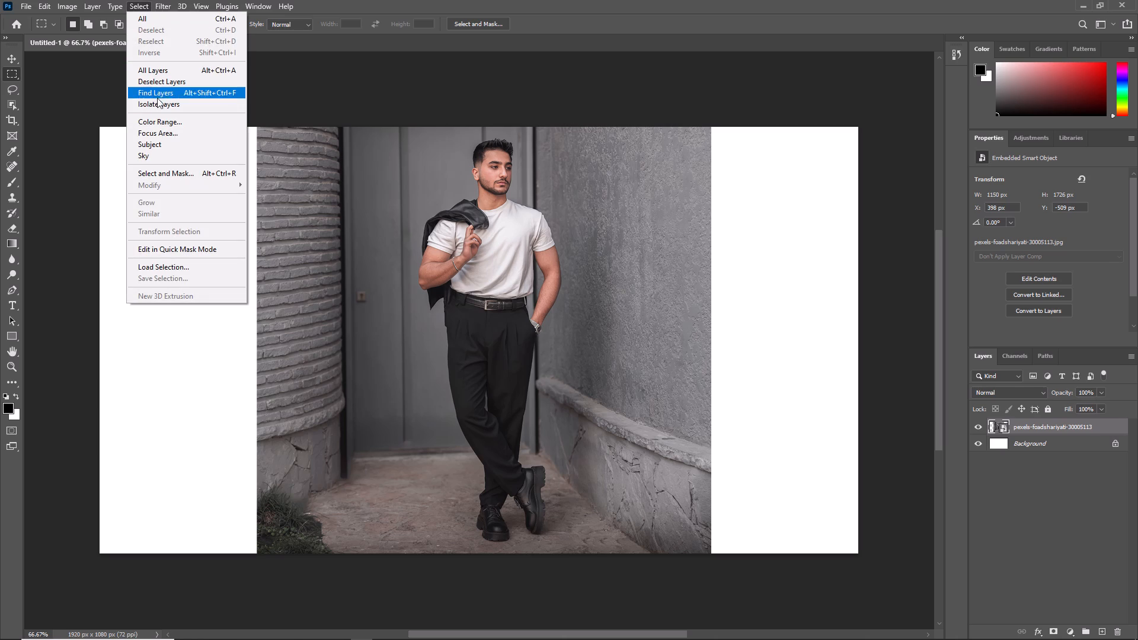
pyautogui.click(164, 142)
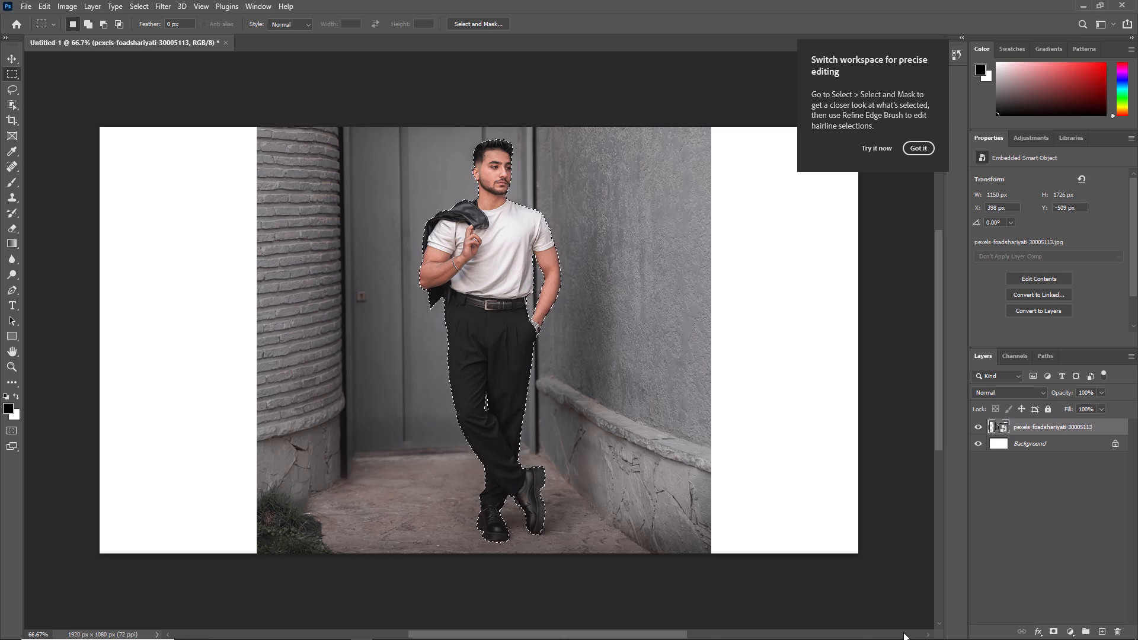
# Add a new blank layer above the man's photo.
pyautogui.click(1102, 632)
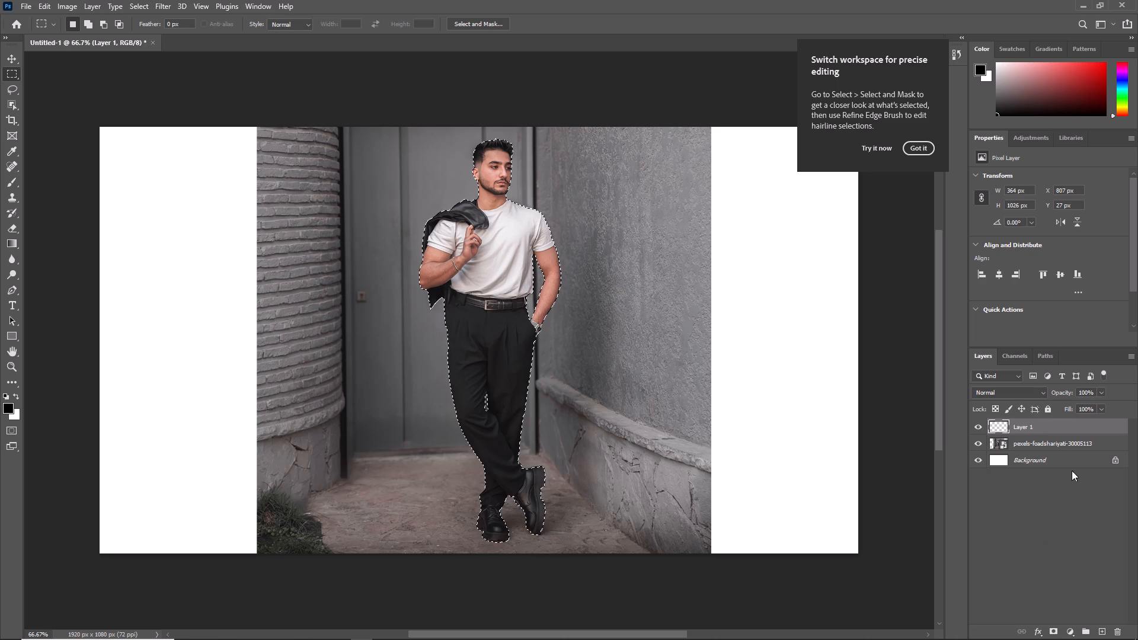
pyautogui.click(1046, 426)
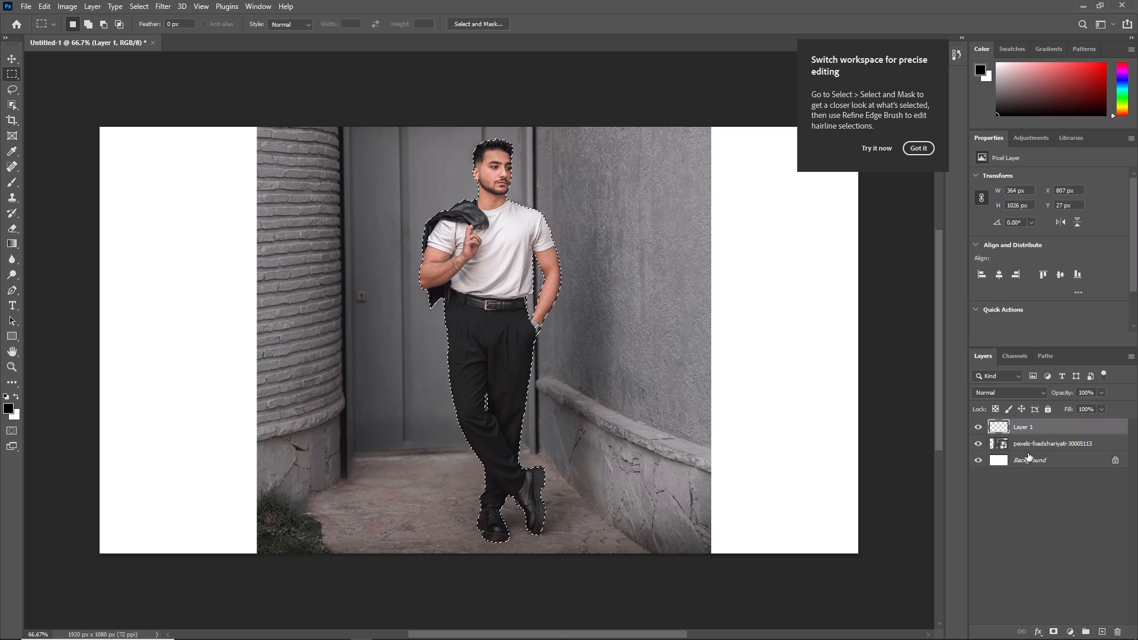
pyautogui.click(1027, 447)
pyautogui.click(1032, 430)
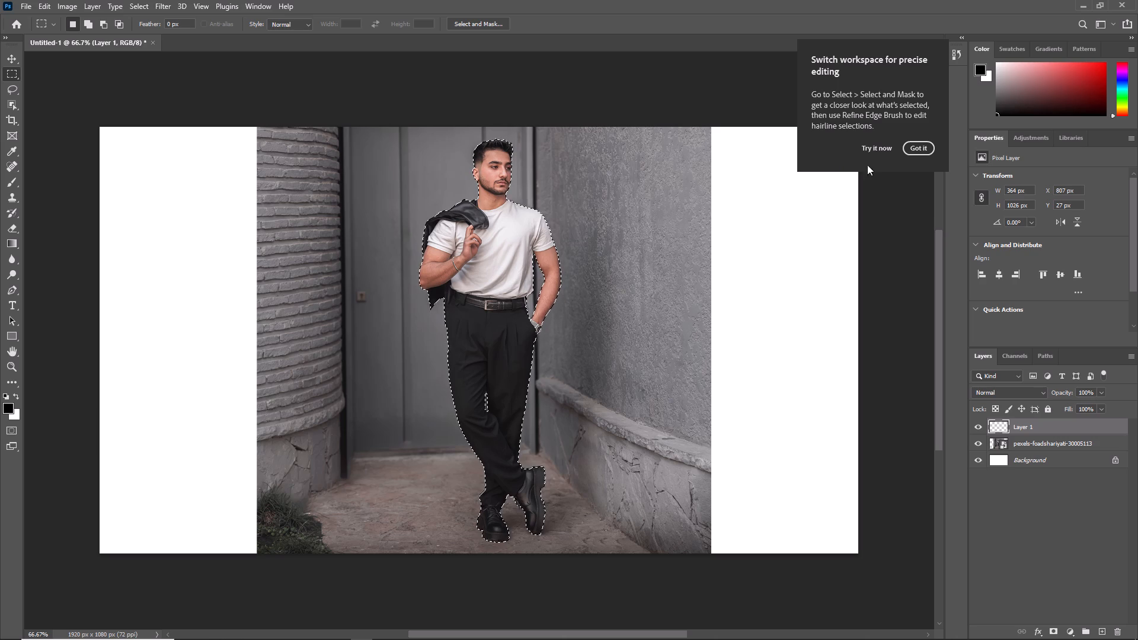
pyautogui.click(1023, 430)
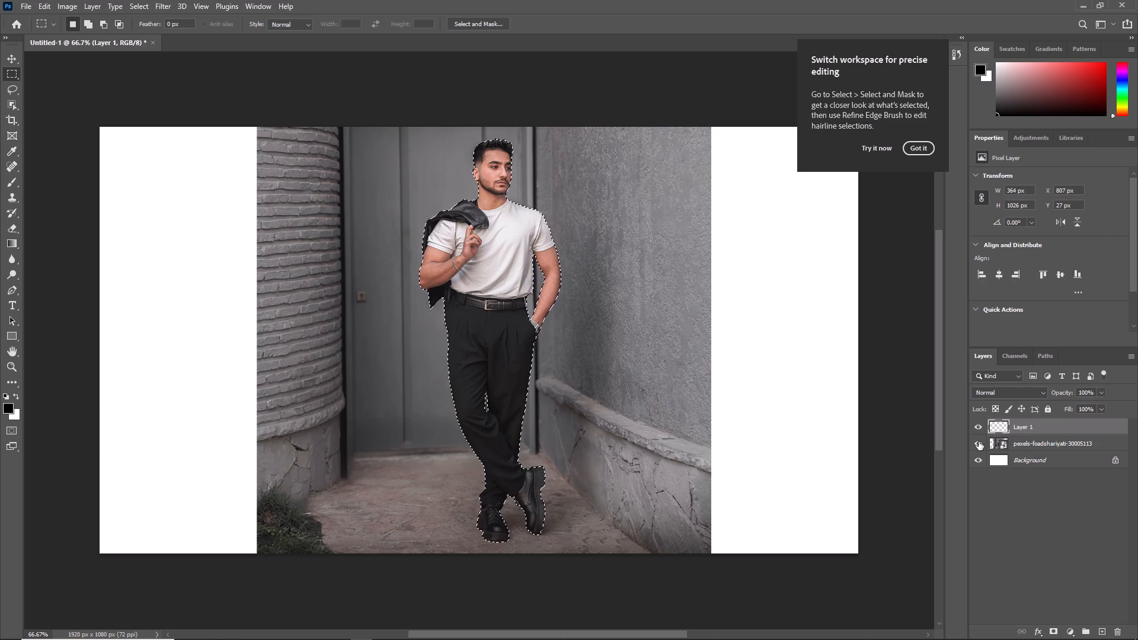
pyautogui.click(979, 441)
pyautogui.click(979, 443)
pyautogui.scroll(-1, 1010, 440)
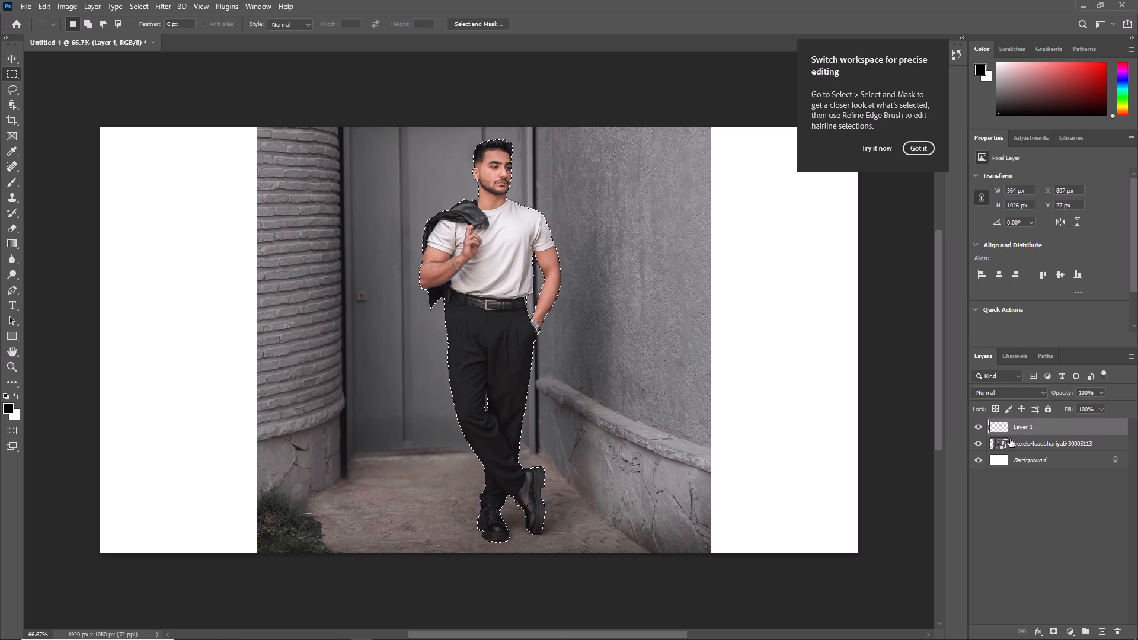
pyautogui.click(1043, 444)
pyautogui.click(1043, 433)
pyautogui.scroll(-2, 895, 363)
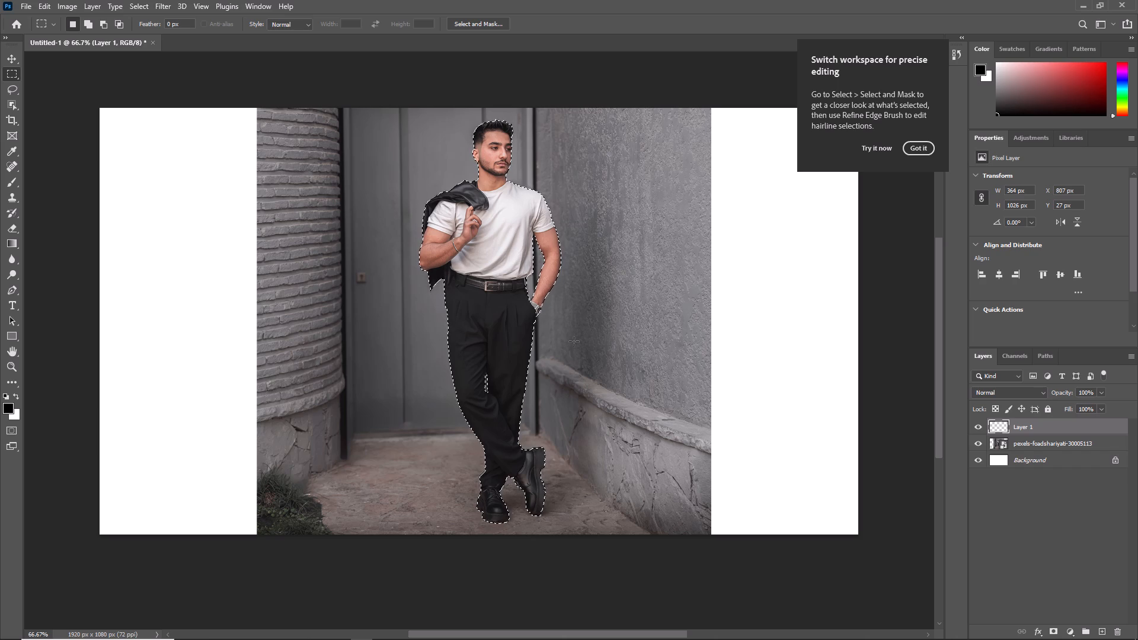
# Hide the white Background layer and keep the man's photo layer shown.
pyautogui.click(979, 460)
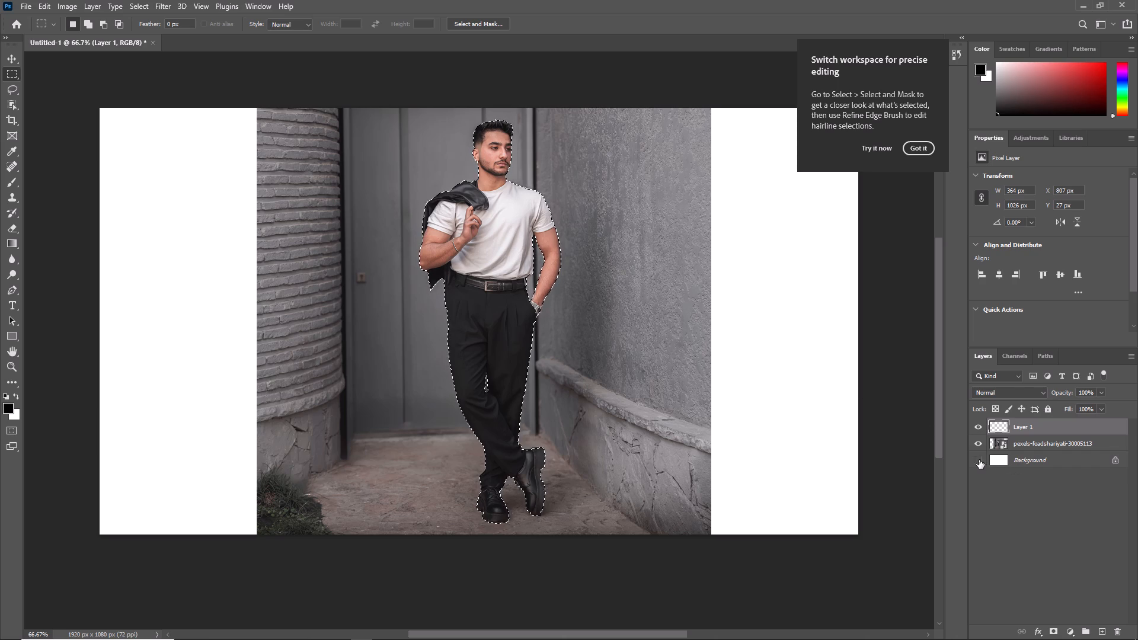
pyautogui.click(977, 444)
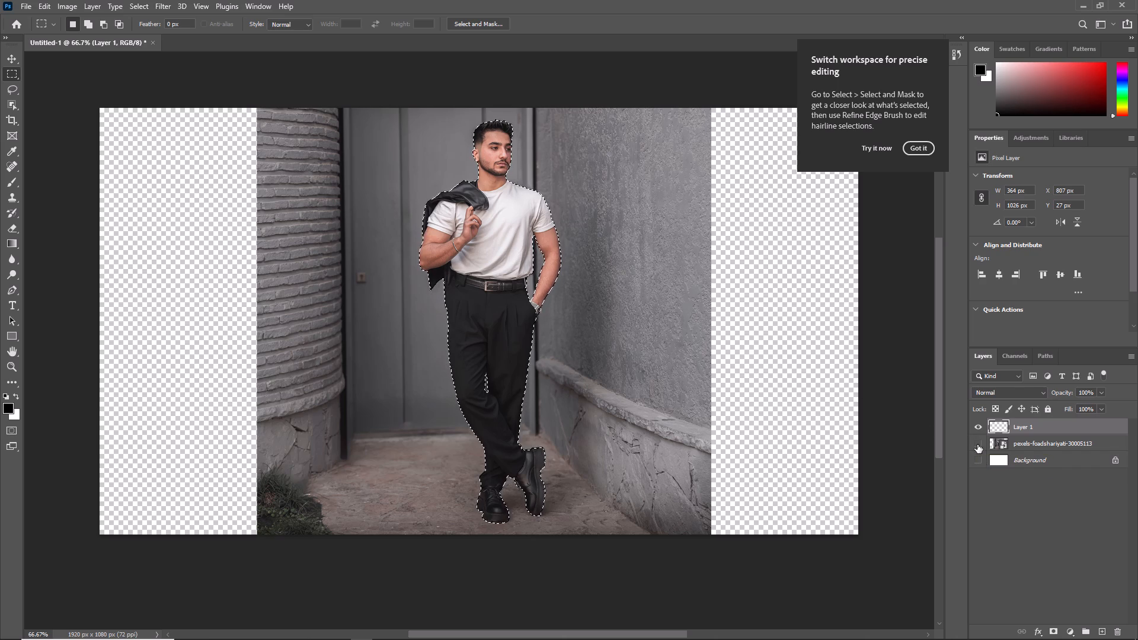
pyautogui.click(977, 444)
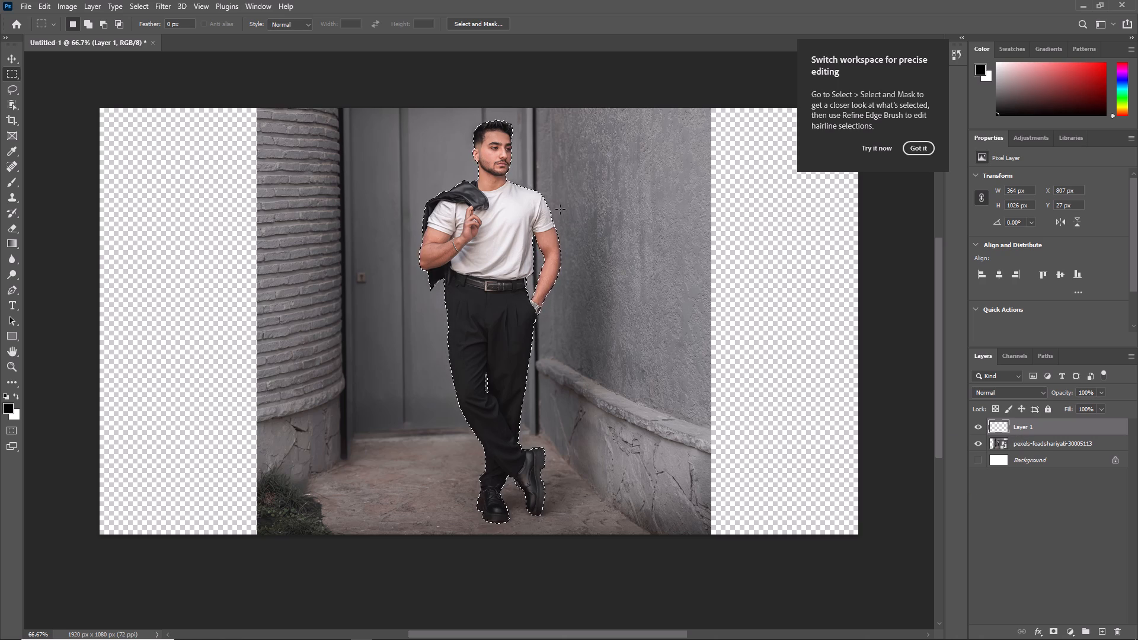
# View the man's selection in the Select and Mask workspace and accept it with the default settings.
pyautogui.click(478, 21)
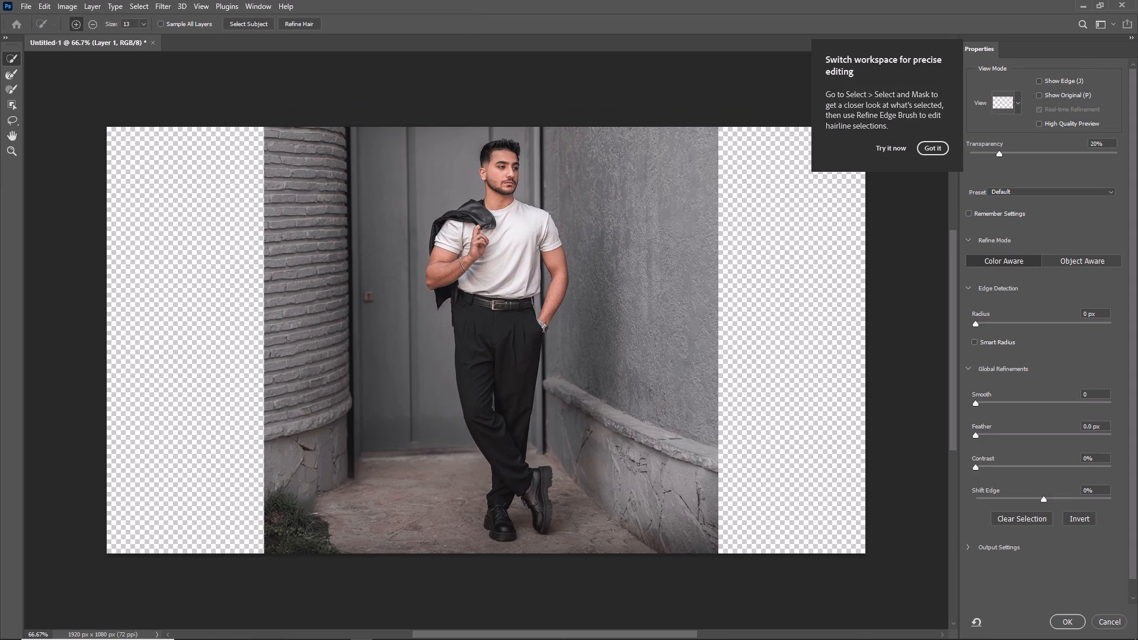
pyautogui.click(1067, 615)
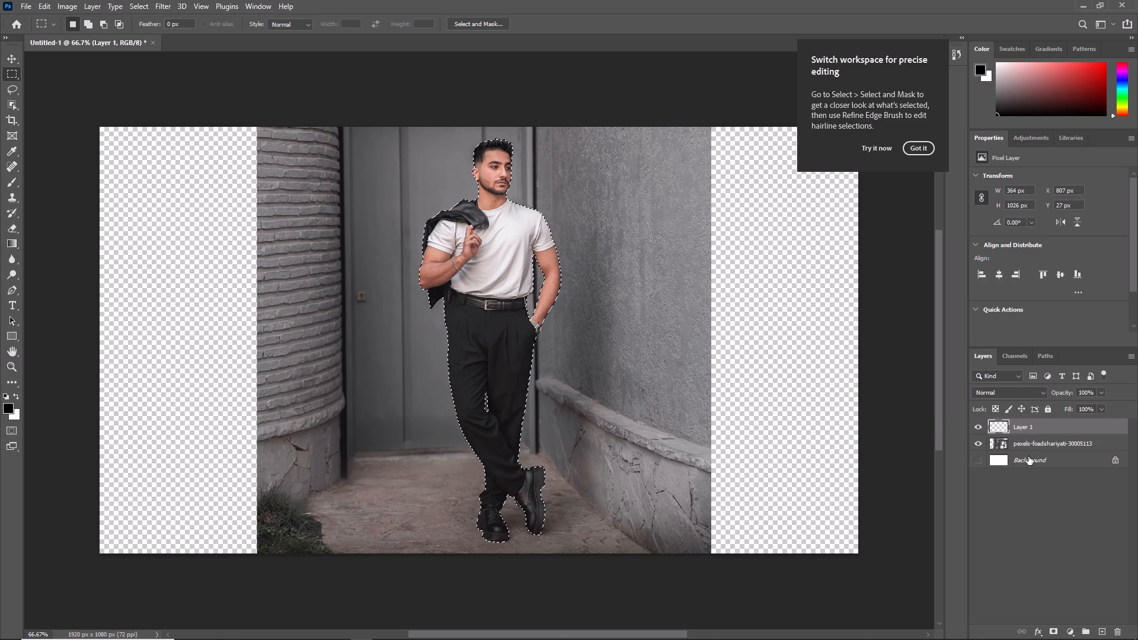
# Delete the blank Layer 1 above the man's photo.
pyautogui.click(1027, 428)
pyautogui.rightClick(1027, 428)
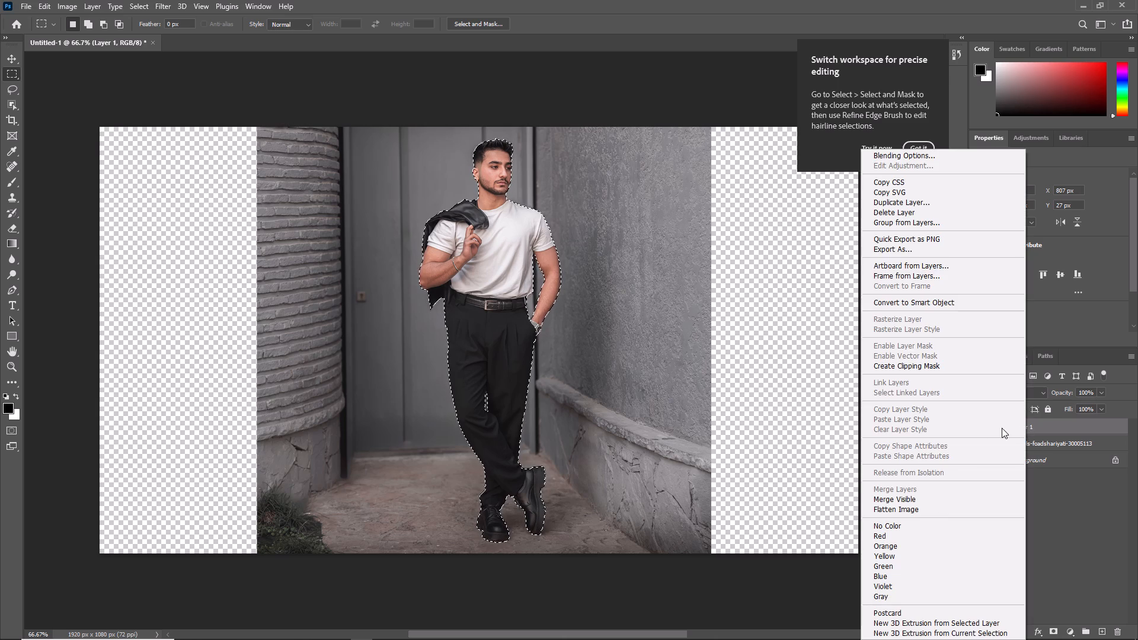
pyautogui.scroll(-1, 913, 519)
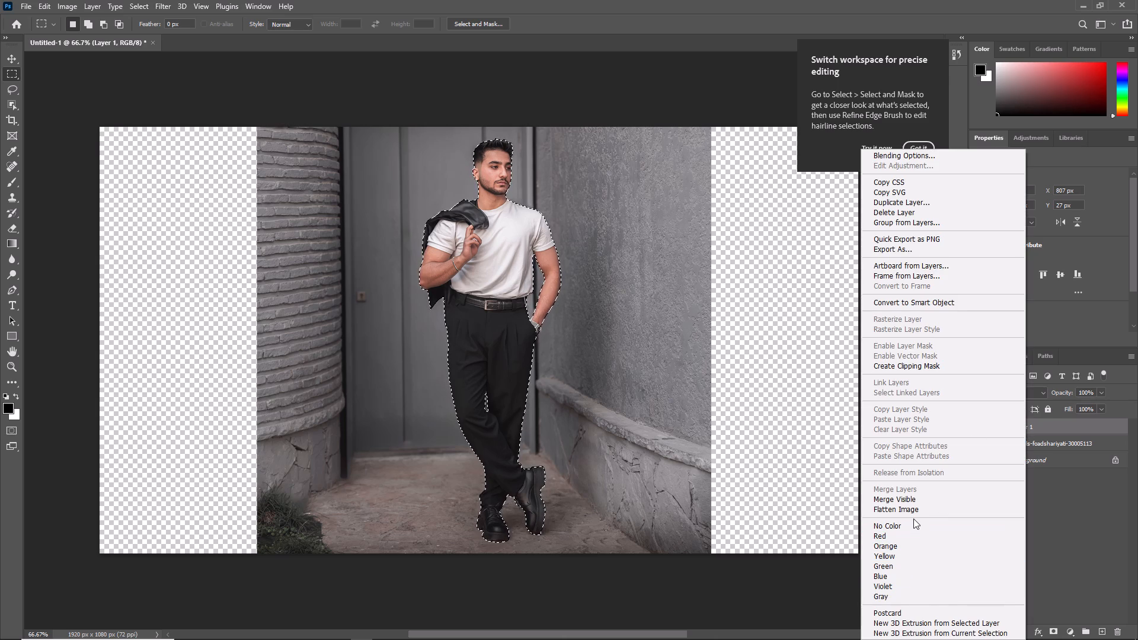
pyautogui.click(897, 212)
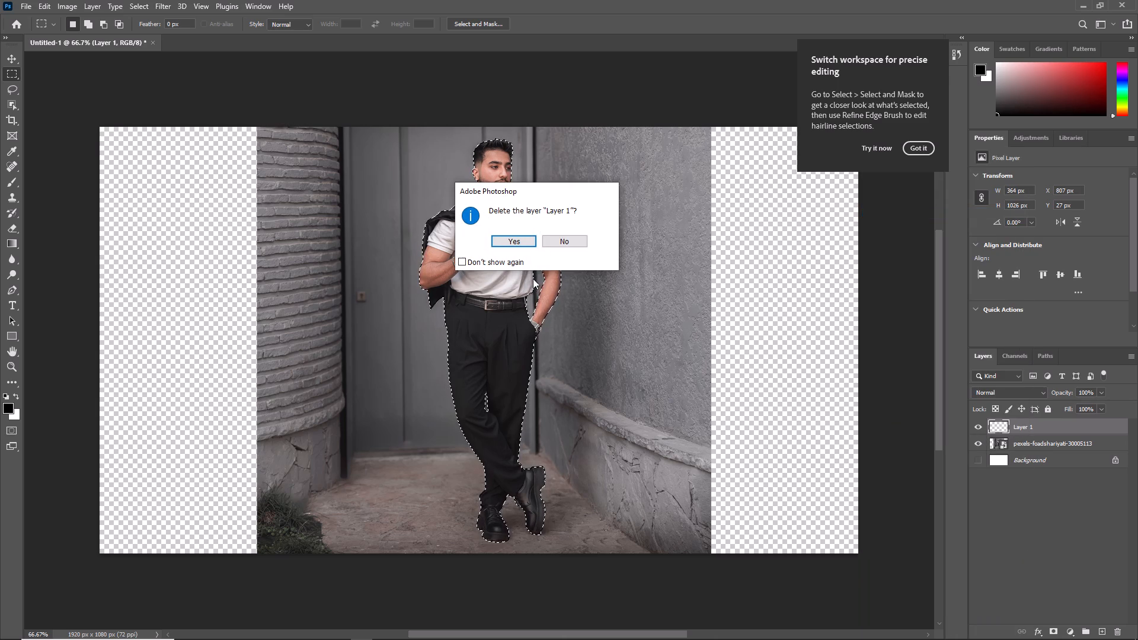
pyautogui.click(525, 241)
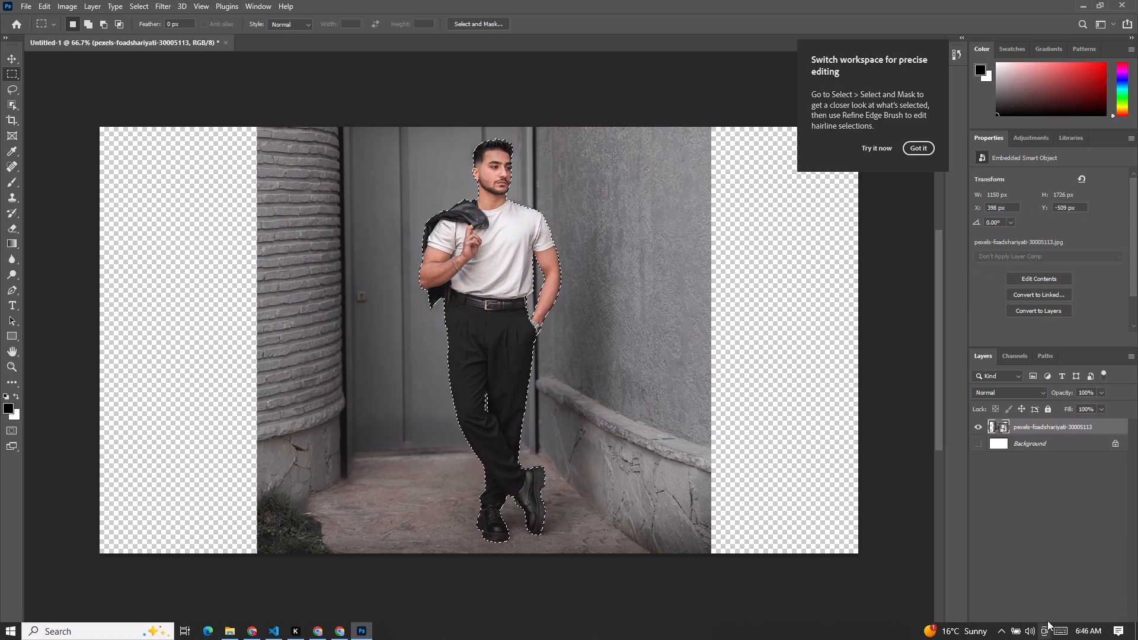
# Add a layer mask from the selection to the man's photo and check the cutout against the white Background, leaving the Background hidden.
pyautogui.click(1055, 631)
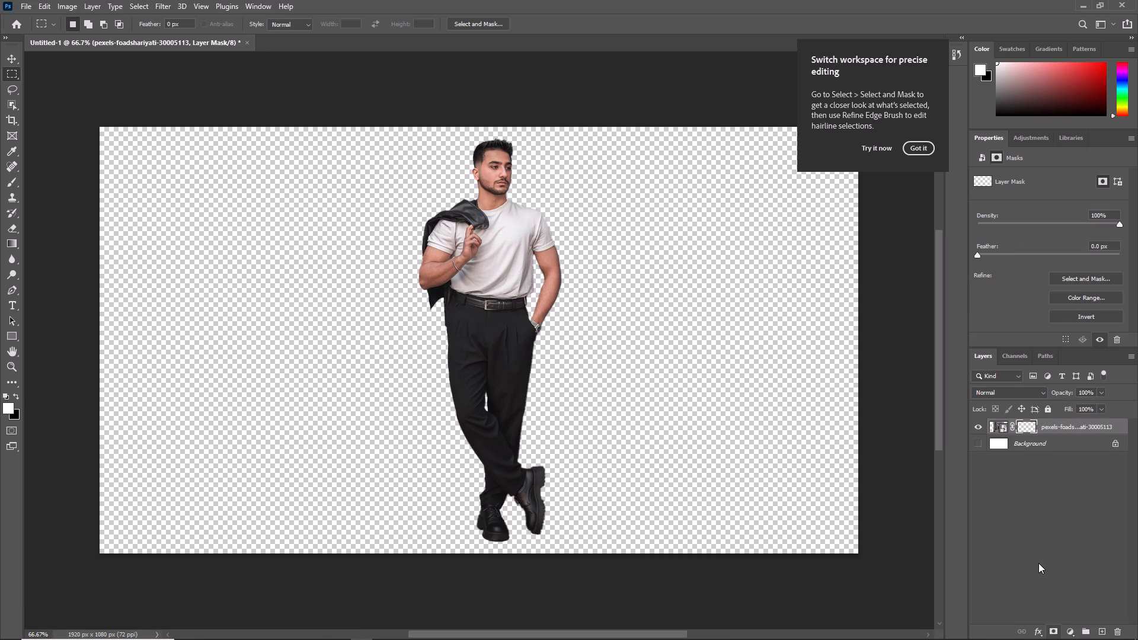
pyautogui.click(979, 441)
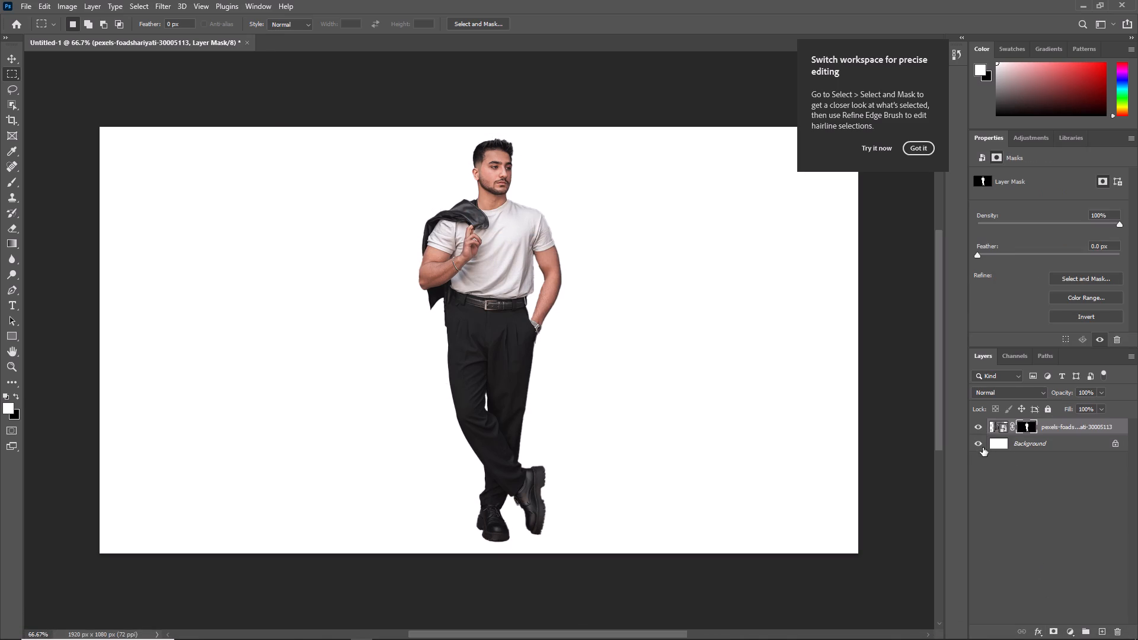
pyautogui.click(973, 445)
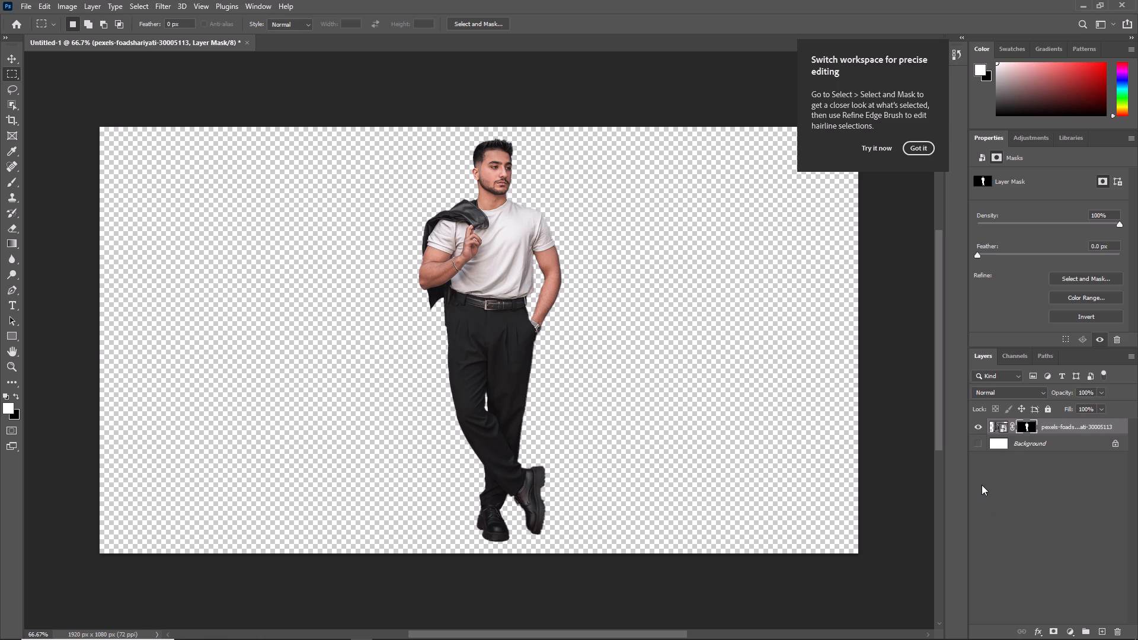
# Inspect the masked cutout and dismiss the tip about switching workspace for precise editing.
pyautogui.scroll(-2, 982, 485)
pyautogui.scroll(2, 533, 488)
pyautogui.scroll(-2, 467, 463)
pyautogui.scroll(1, 478, 466)
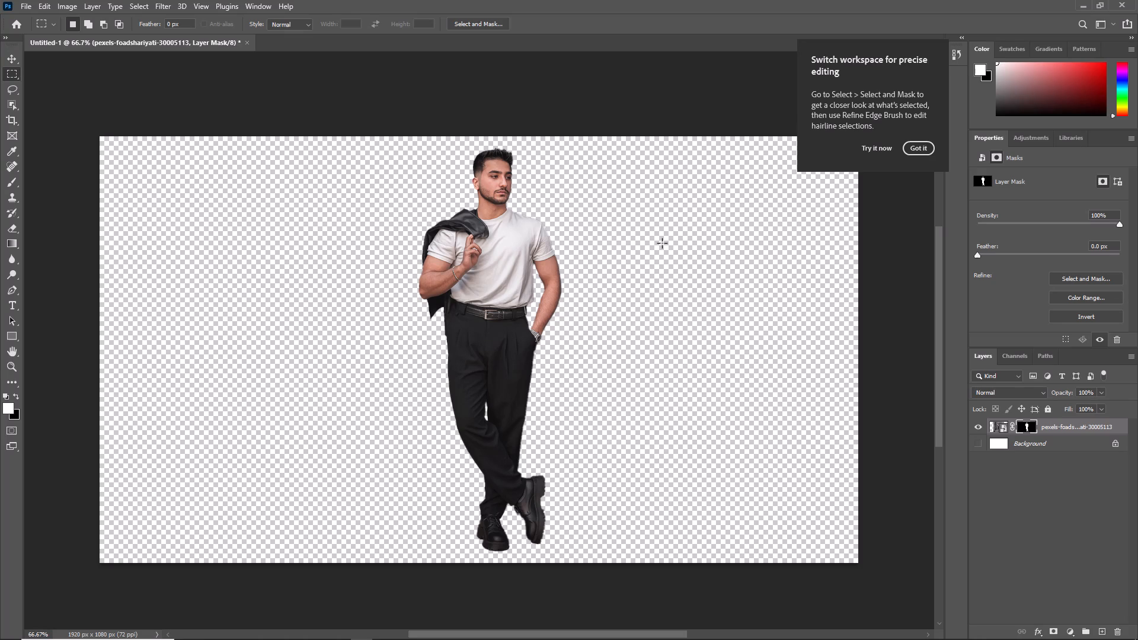
pyautogui.click(918, 148)
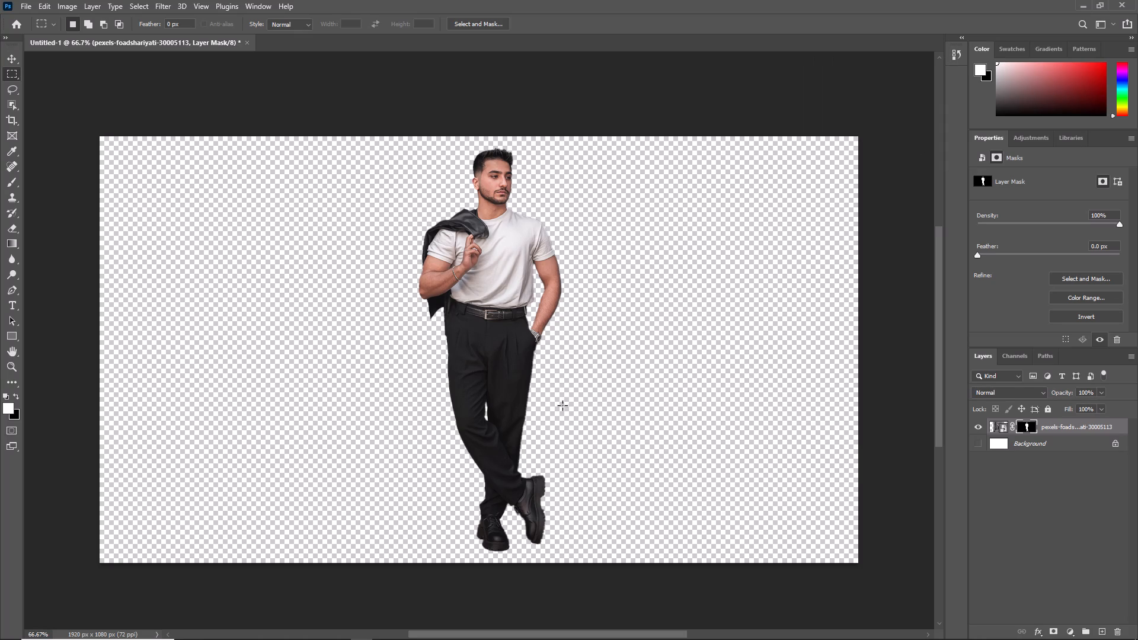
# Place the city street Pexels photo (file ending 19843381) from Downloads as an embedded image.
pyautogui.scroll(-2, 503, 409)
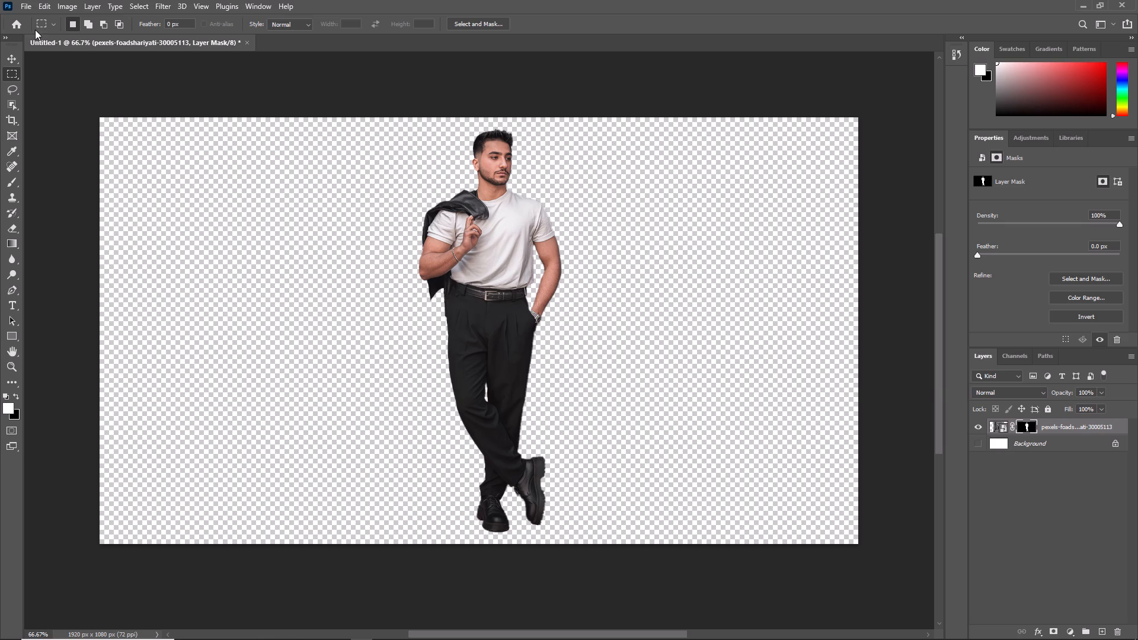
pyautogui.click(25, 9)
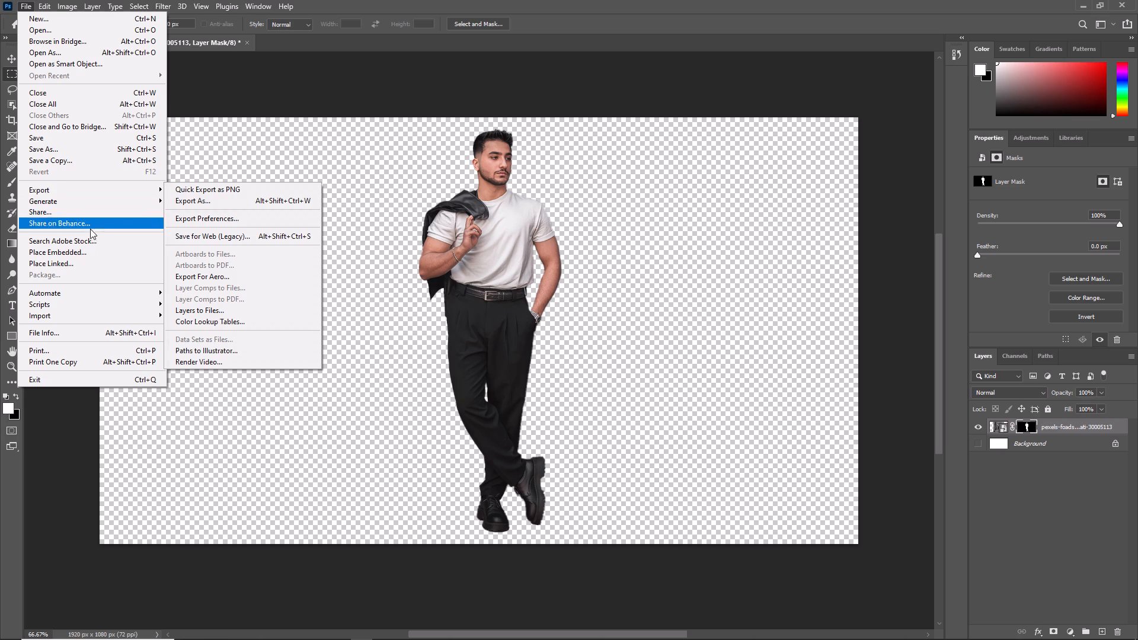
pyautogui.click(66, 255)
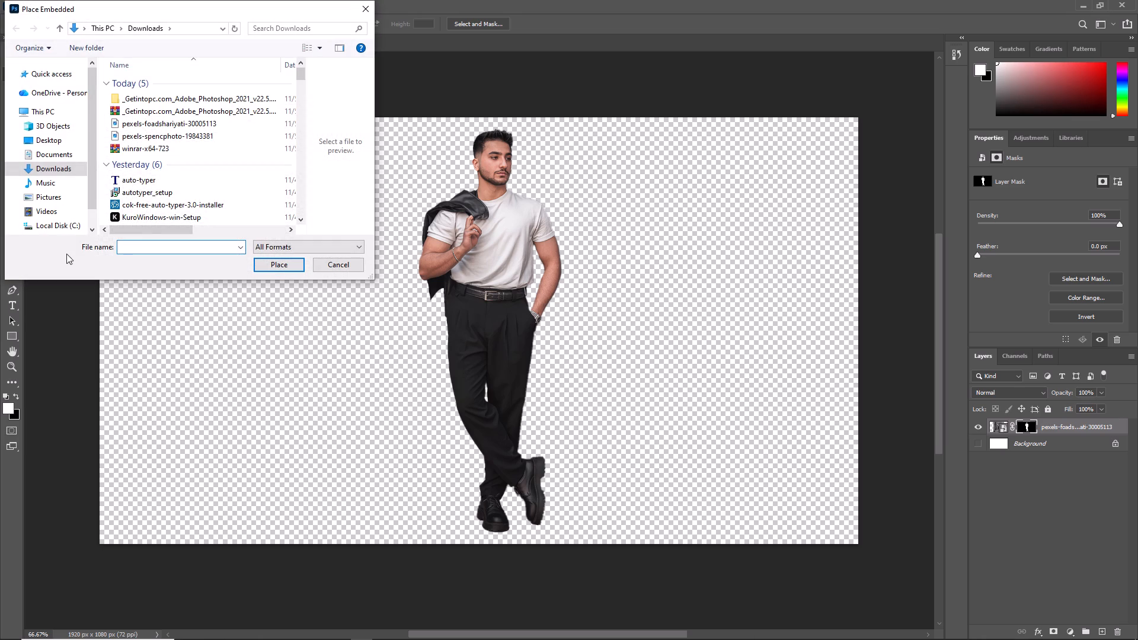
pyautogui.click(172, 133)
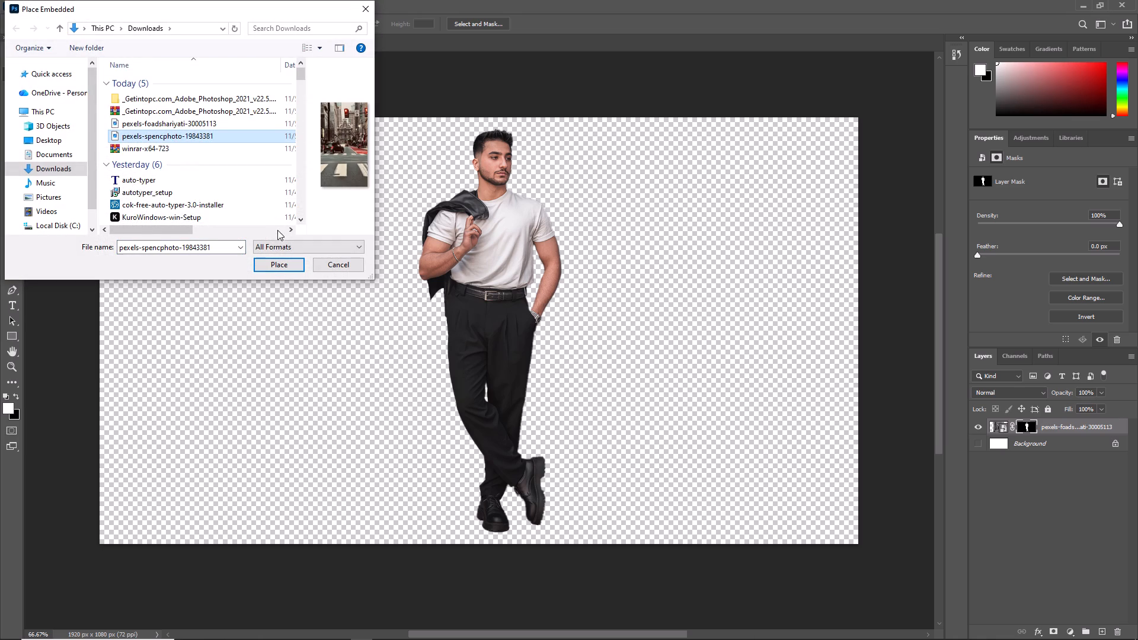
pyautogui.click(284, 260)
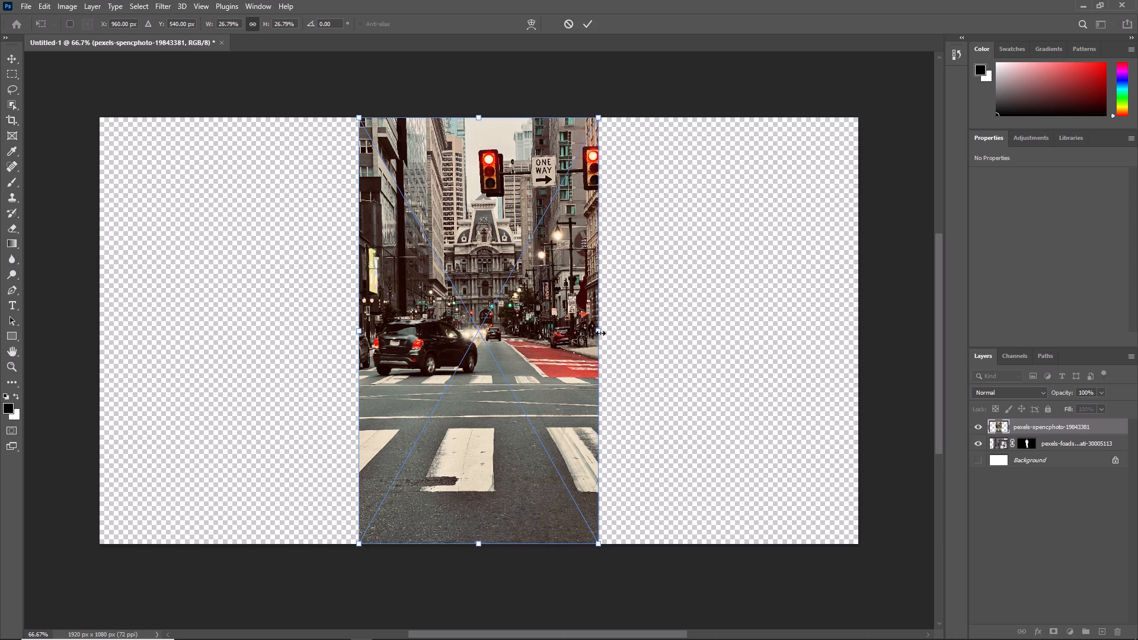
# Enlarge the placed city street photo and stretch its width non-proportionally to about 46% wide by 37% high, keeping its top edge level.
pyautogui.moveTo(600, 331); pyautogui.dragTo(692, 336)
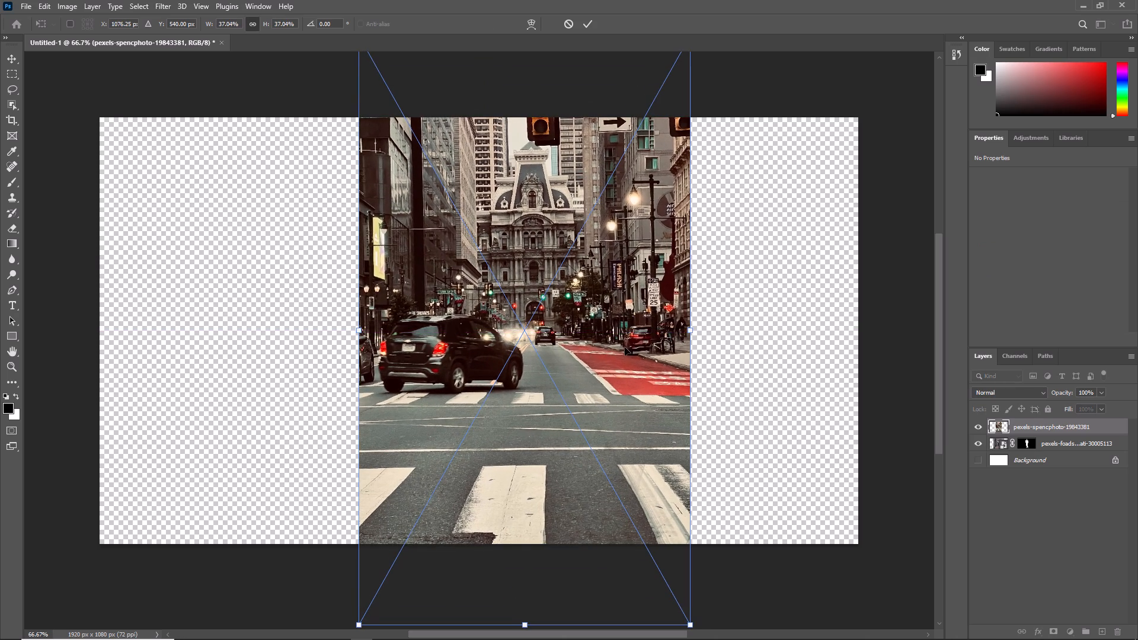
pyautogui.moveTo(625, 347); pyautogui.dragTo(554, 325)
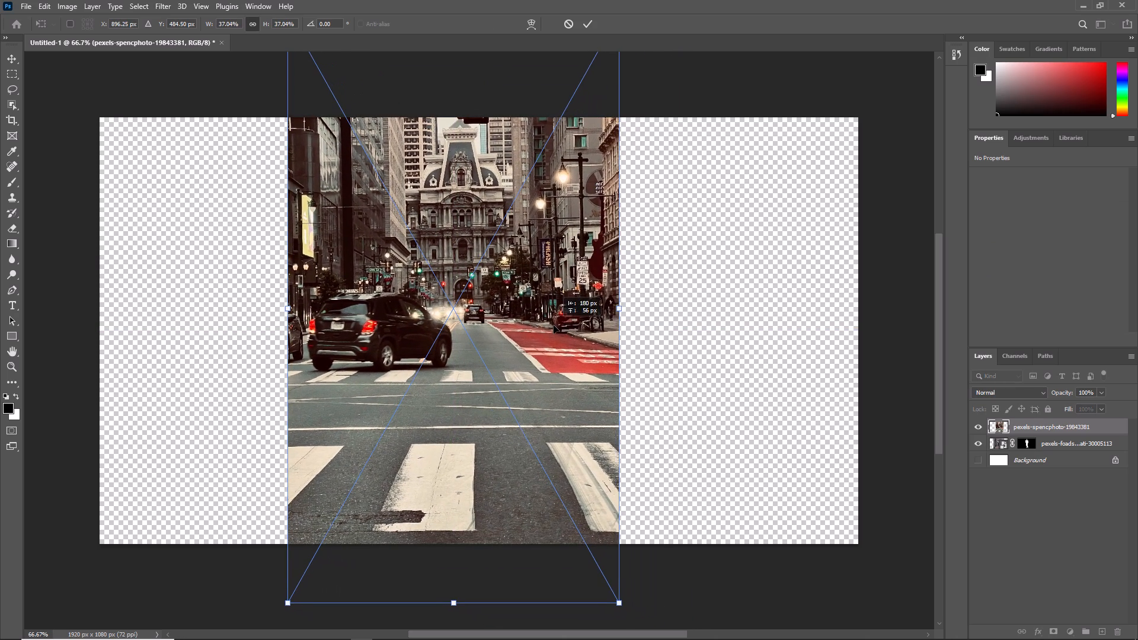
pyautogui.moveTo(554, 325); pyautogui.dragTo(547, 377)
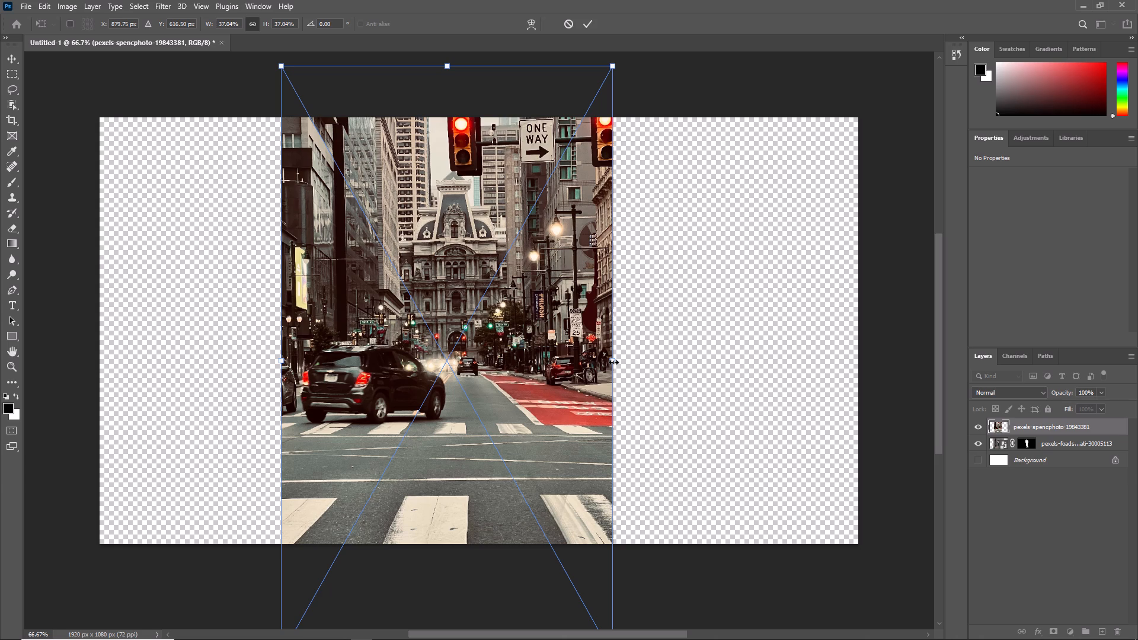
pyautogui.keyDown('ctrl'); pyautogui.moveTo(613, 363); pyautogui.dragTo(645, 372); pyautogui.keyUp('ctrl')
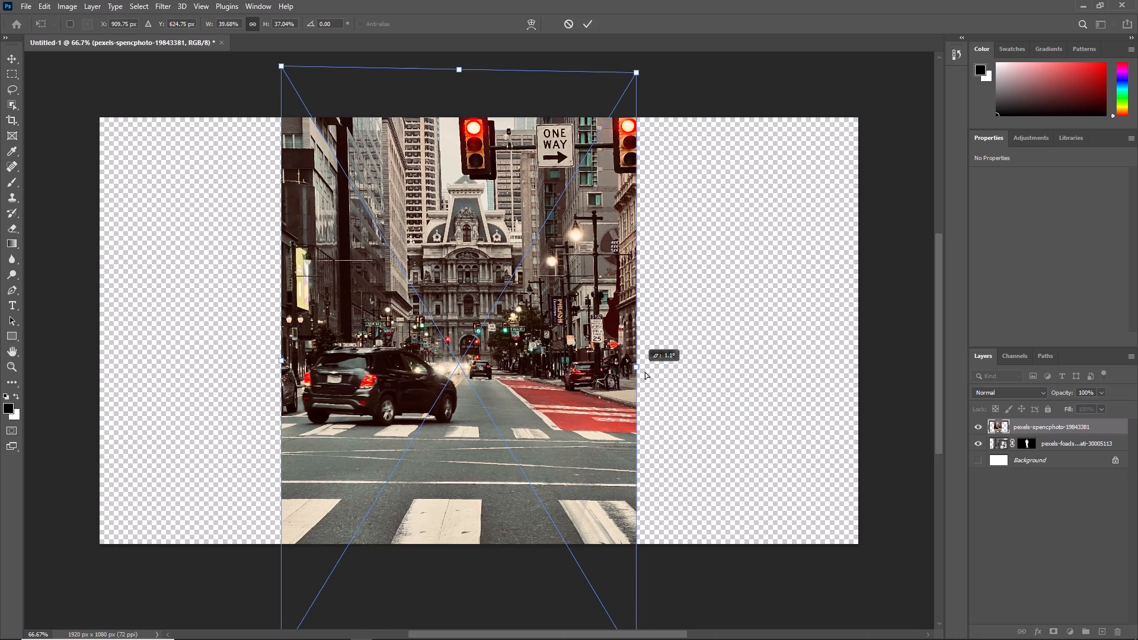
pyautogui.keyDown('ctrl'); pyautogui.moveTo(645, 372); pyautogui.dragTo(773, 357); pyautogui.keyUp('ctrl')
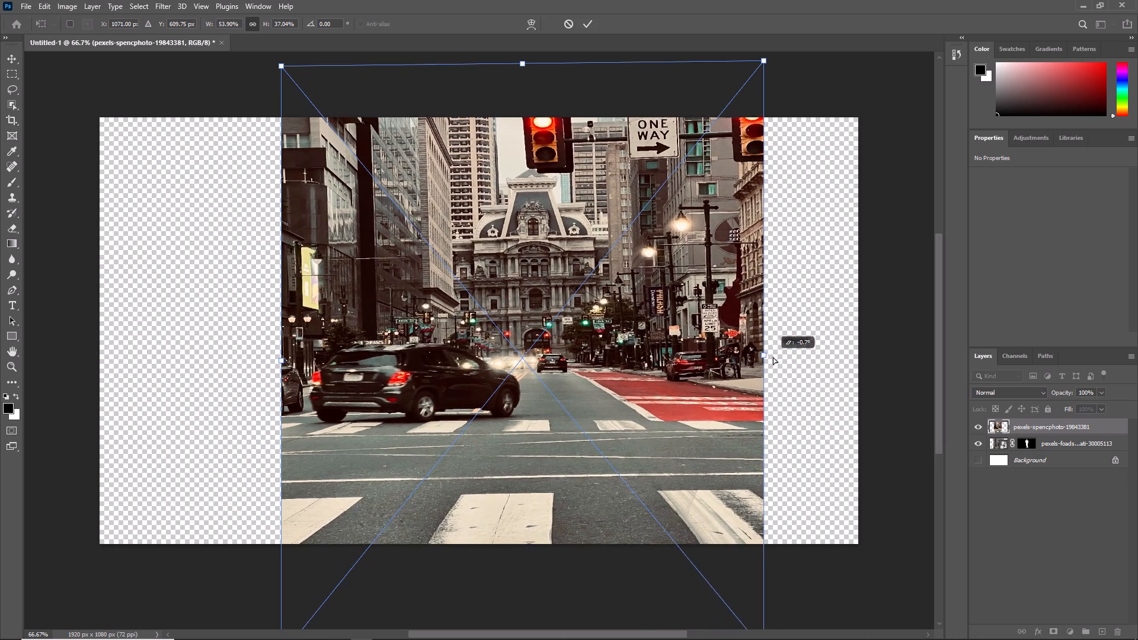
pyautogui.keyDown('ctrl'); pyautogui.moveTo(773, 357); pyautogui.dragTo(779, 354); pyautogui.keyUp('ctrl')
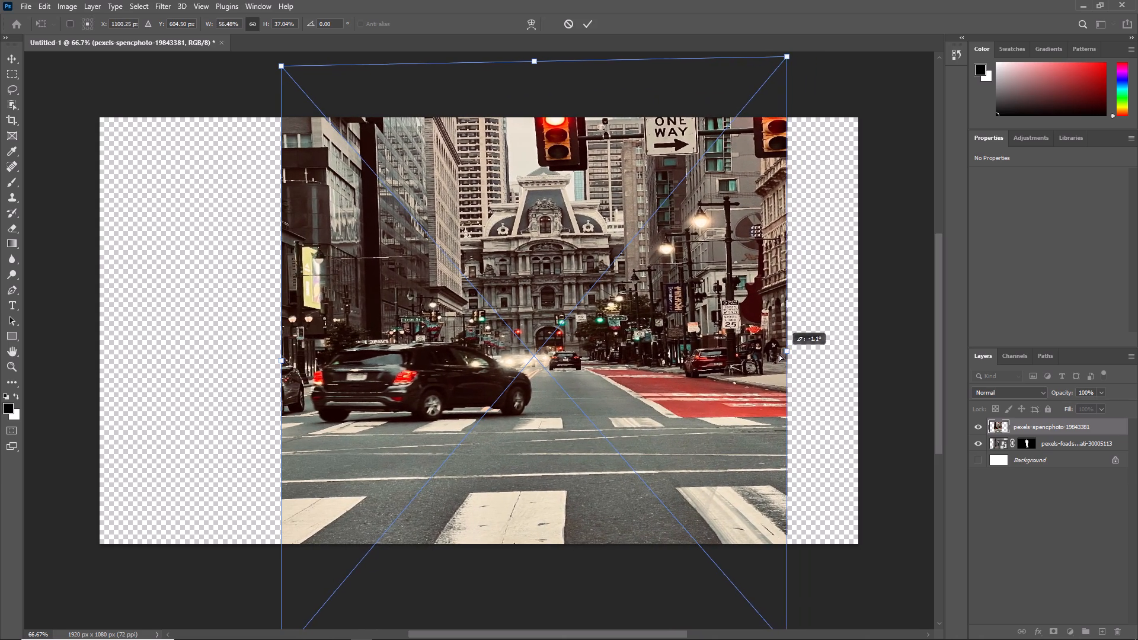
pyautogui.keyDown('ctrl'); pyautogui.moveTo(779, 354); pyautogui.dragTo(725, 357); pyautogui.keyUp('ctrl')
pyautogui.moveTo(650, 369); pyautogui.dragTo(618, 363)
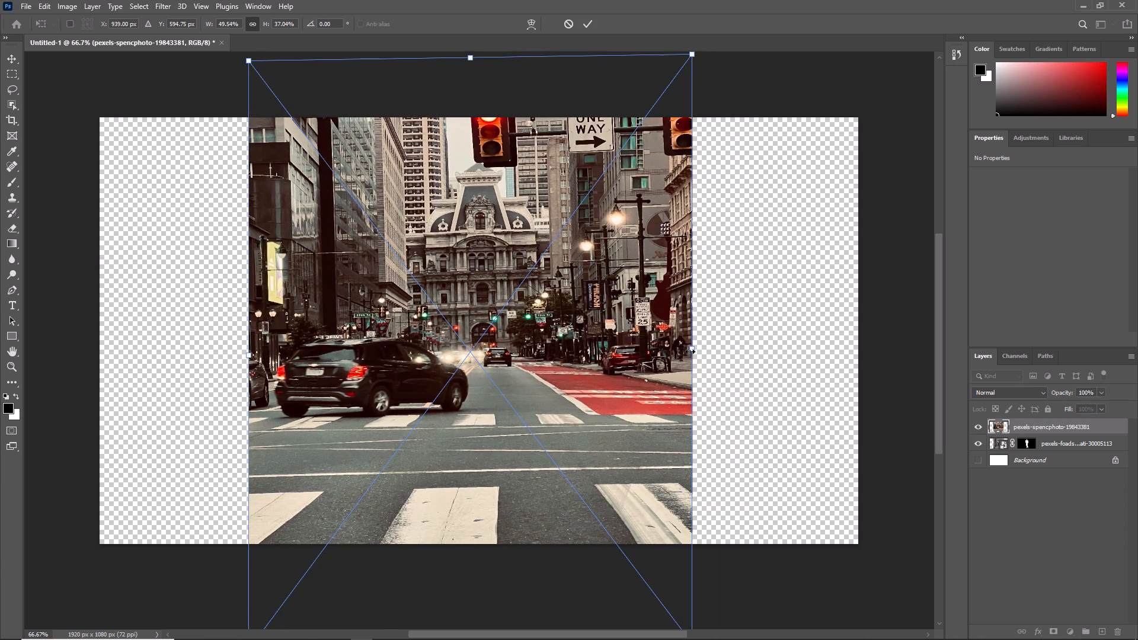
pyautogui.moveTo(690, 351); pyautogui.dragTo(660, 350)
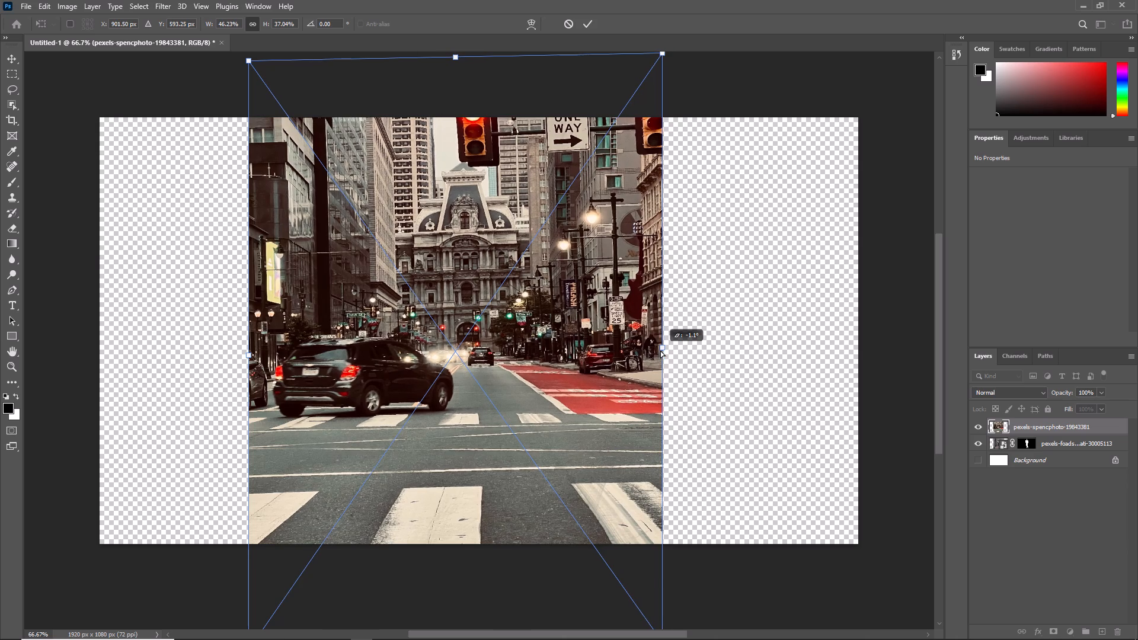
pyautogui.moveTo(660, 350); pyautogui.dragTo(658, 355)
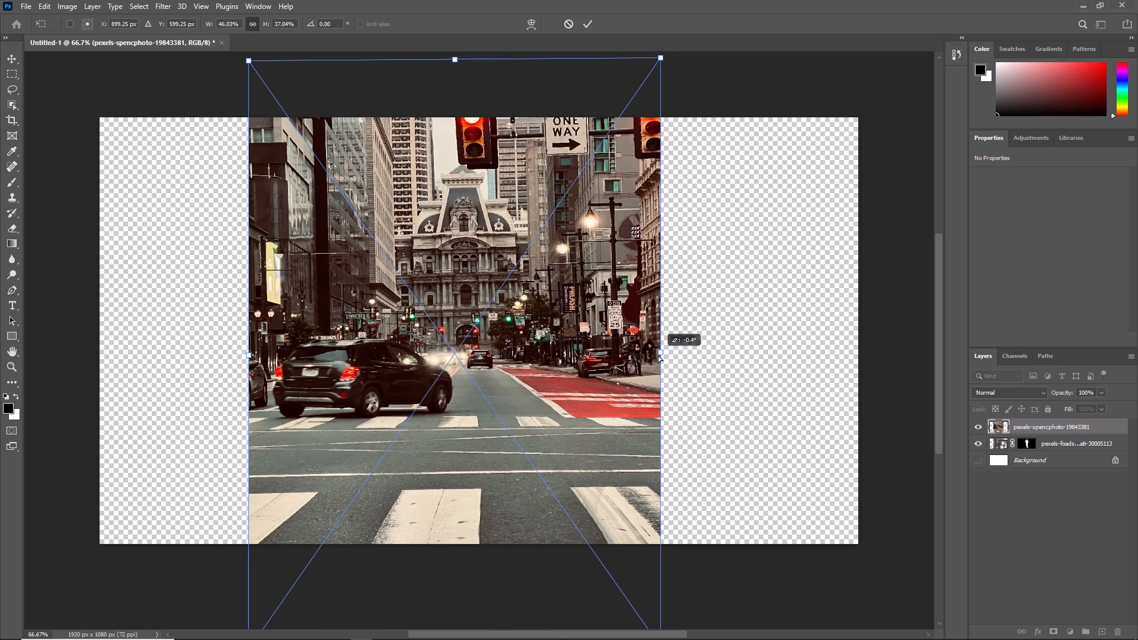
pyautogui.moveTo(658, 355); pyautogui.dragTo(656, 358)
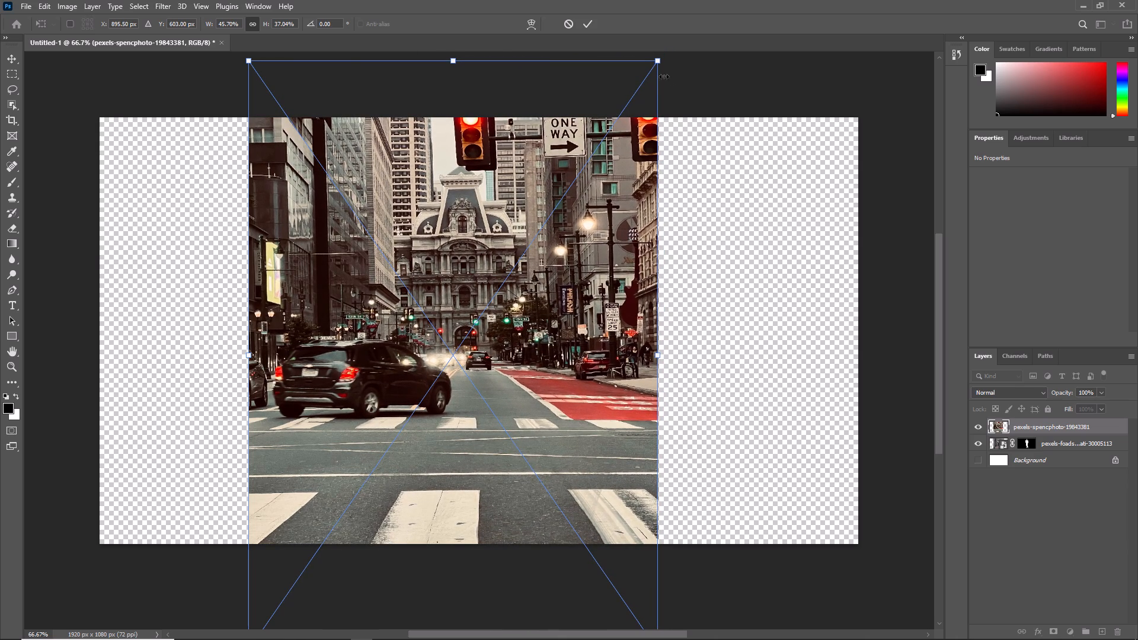
# Scale the street photo up to about 50% wide by 41% high, position it to cover the man, and apply the transform.
pyautogui.moveTo(656, 63); pyautogui.dragTo(689, 54)
pyautogui.moveTo(599, 224); pyautogui.dragTo(598, 256)
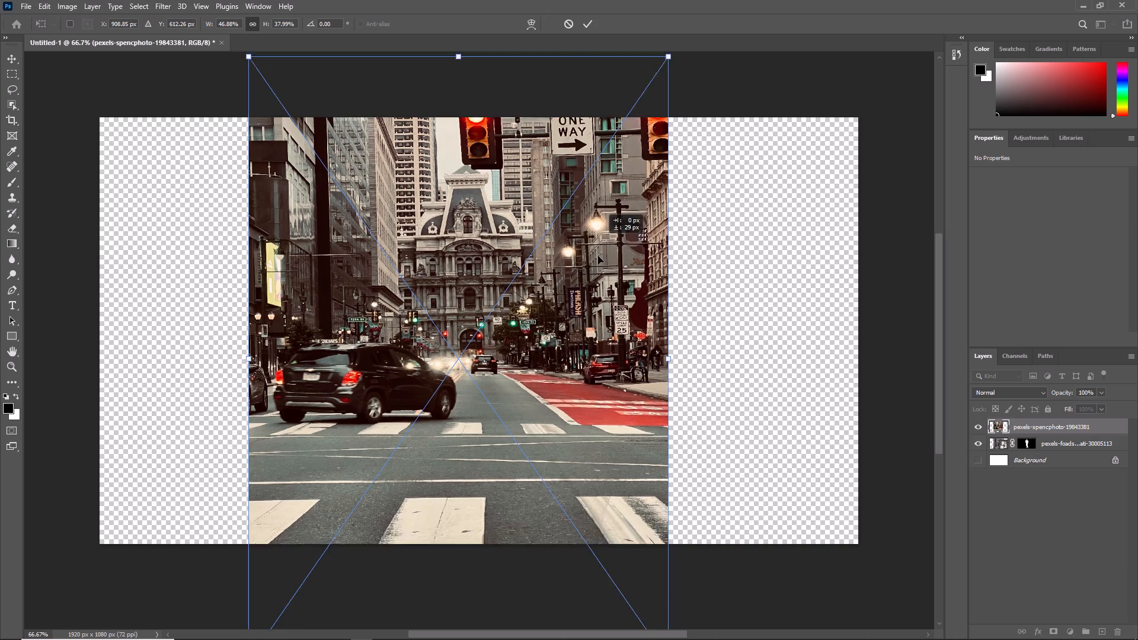
pyautogui.moveTo(598, 256); pyautogui.dragTo(605, 291)
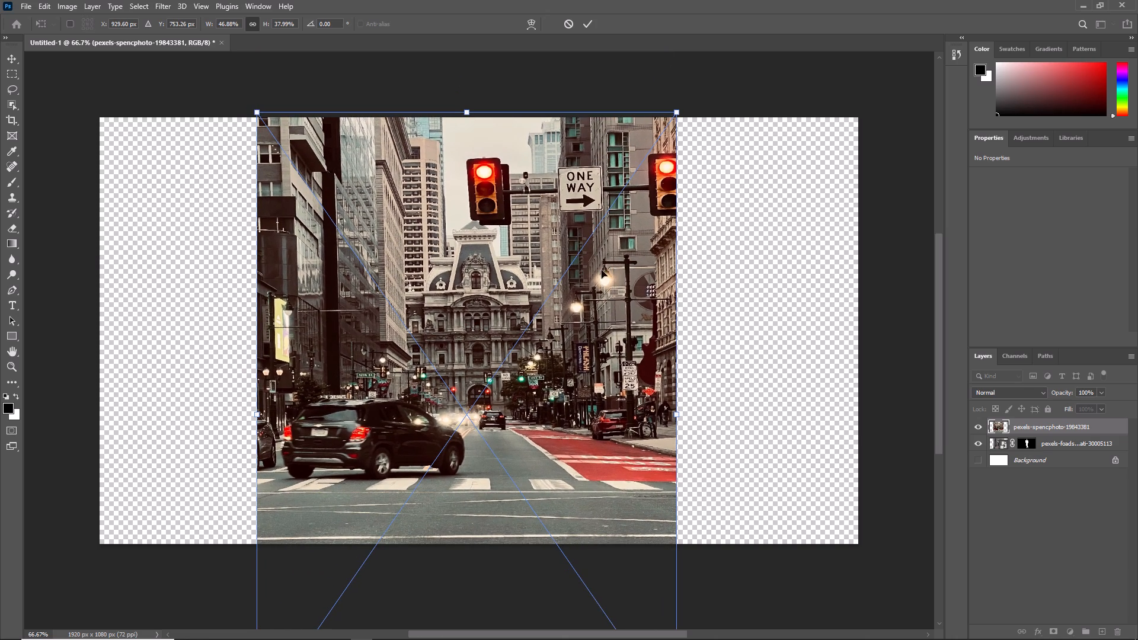
pyautogui.moveTo(679, 112); pyautogui.dragTo(721, 88)
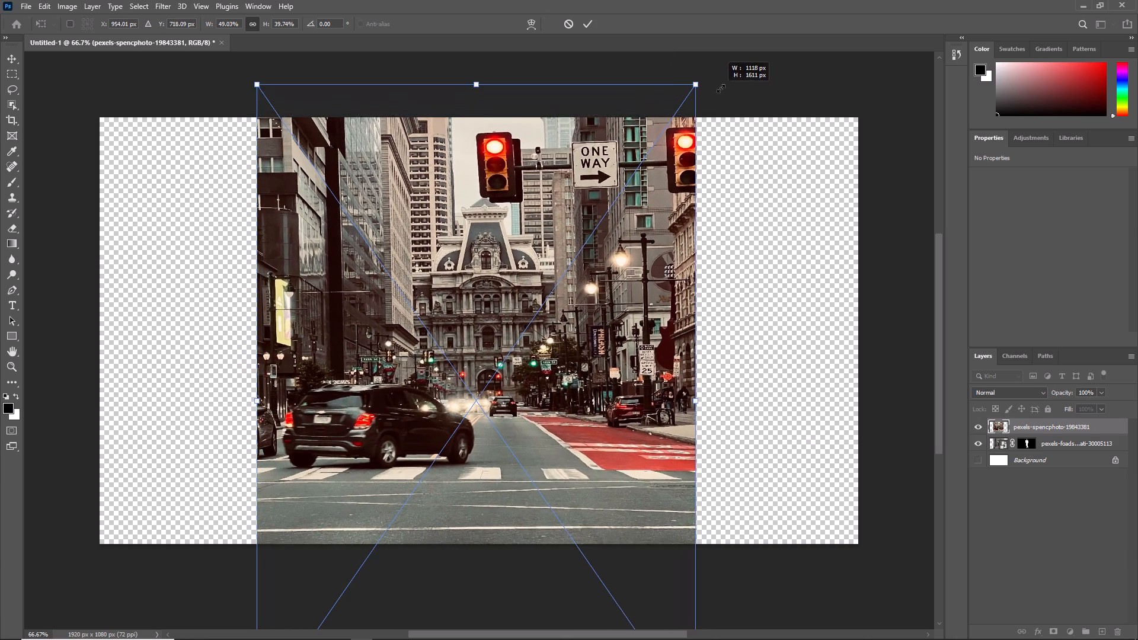
pyautogui.moveTo(721, 88); pyautogui.dragTo(731, 84)
pyautogui.click(593, 310)
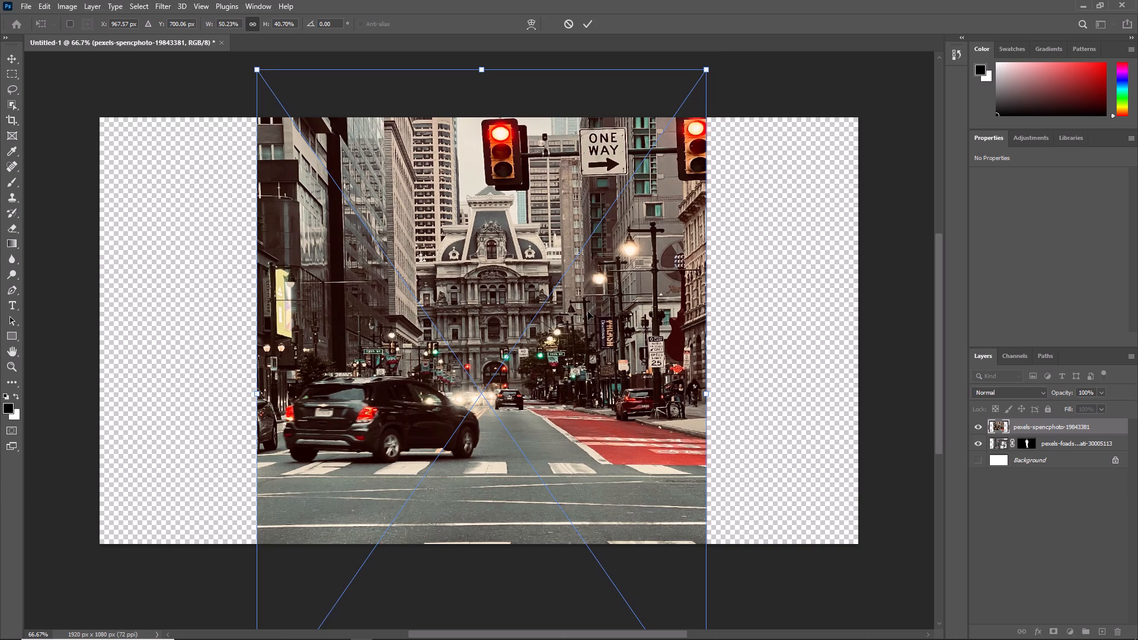
pyautogui.moveTo(530, 400); pyautogui.dragTo(766, 401)
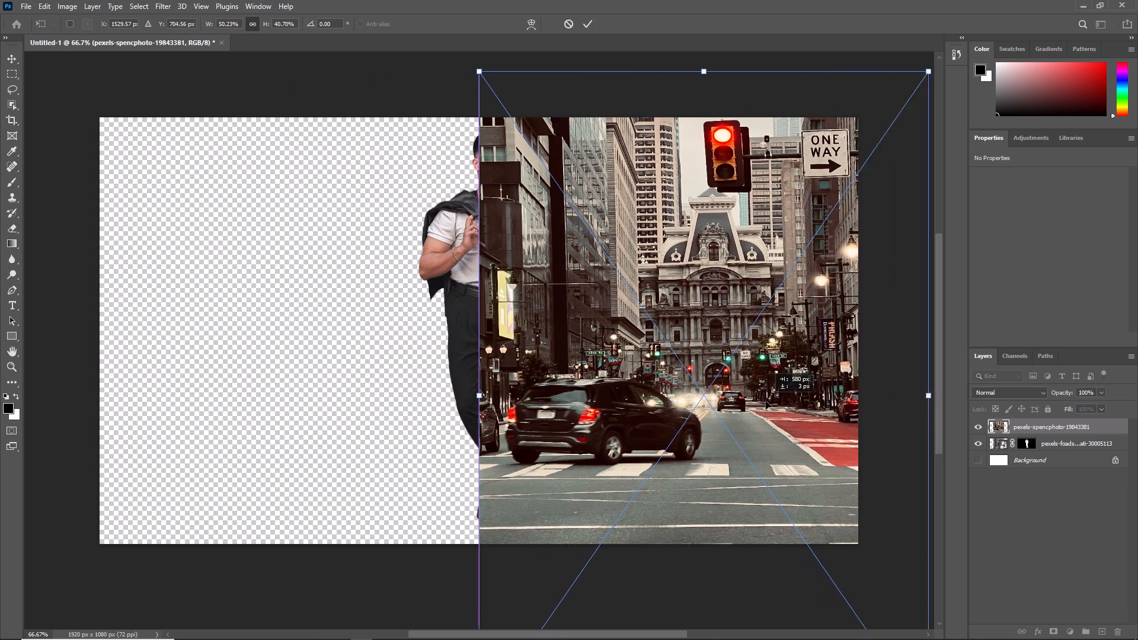
pyautogui.moveTo(766, 401); pyautogui.dragTo(557, 360)
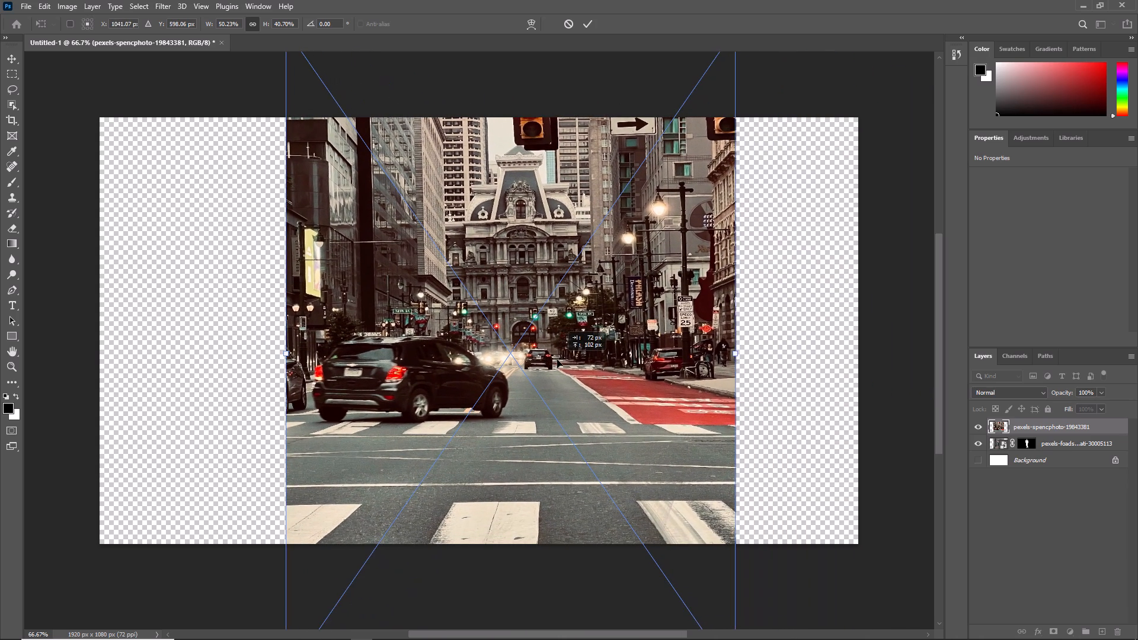
pyautogui.moveTo(557, 360); pyautogui.dragTo(555, 360)
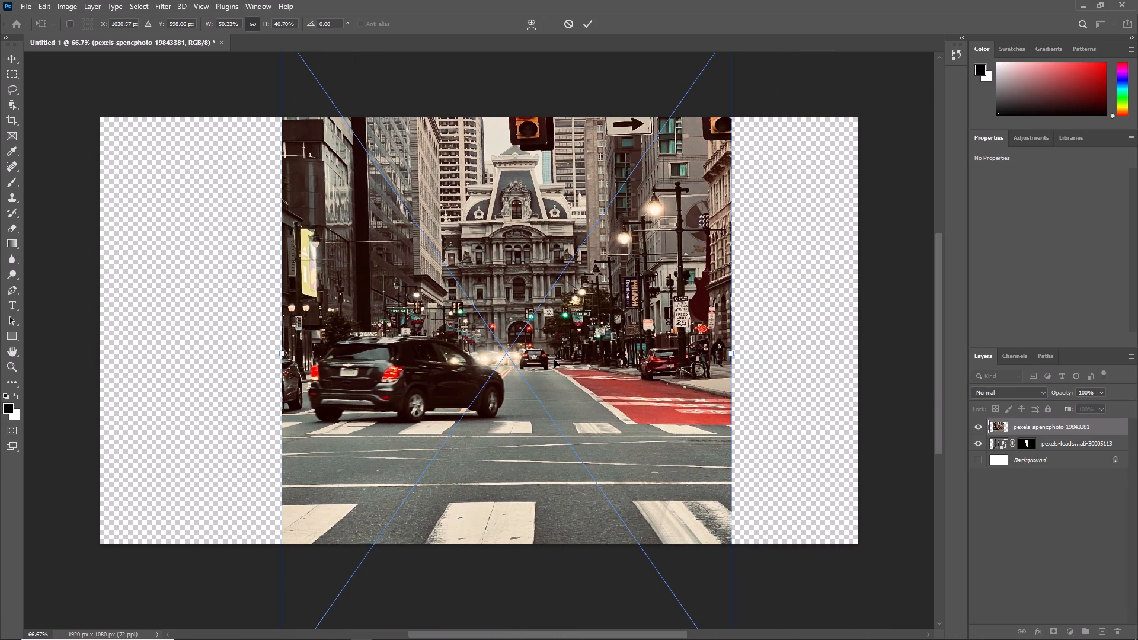
pyautogui.click(979, 427)
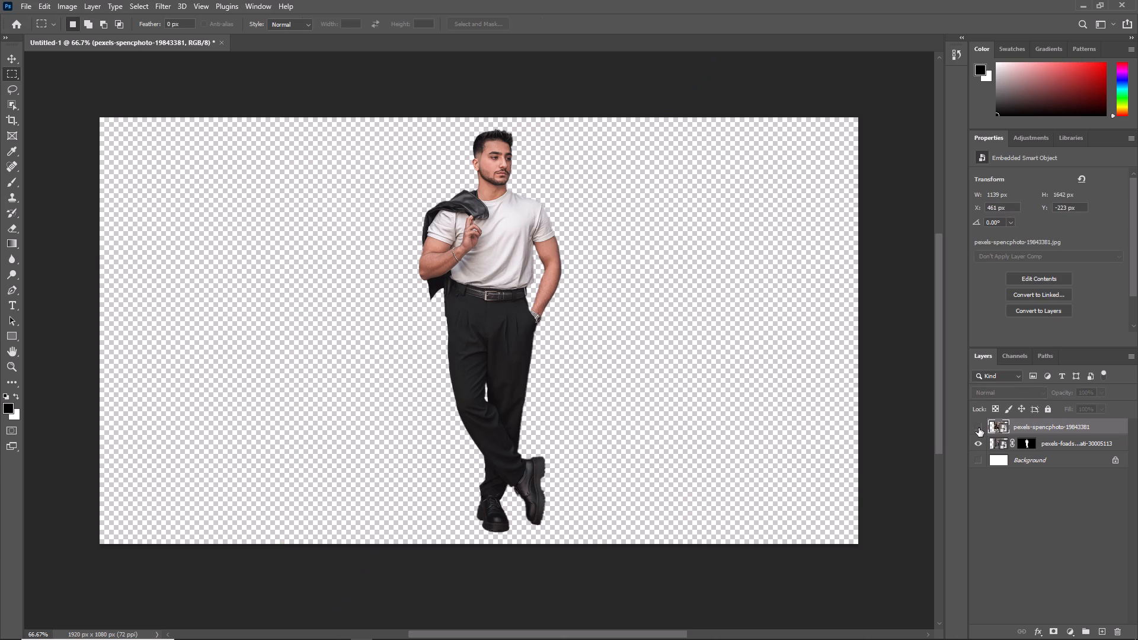
pyautogui.click(979, 428)
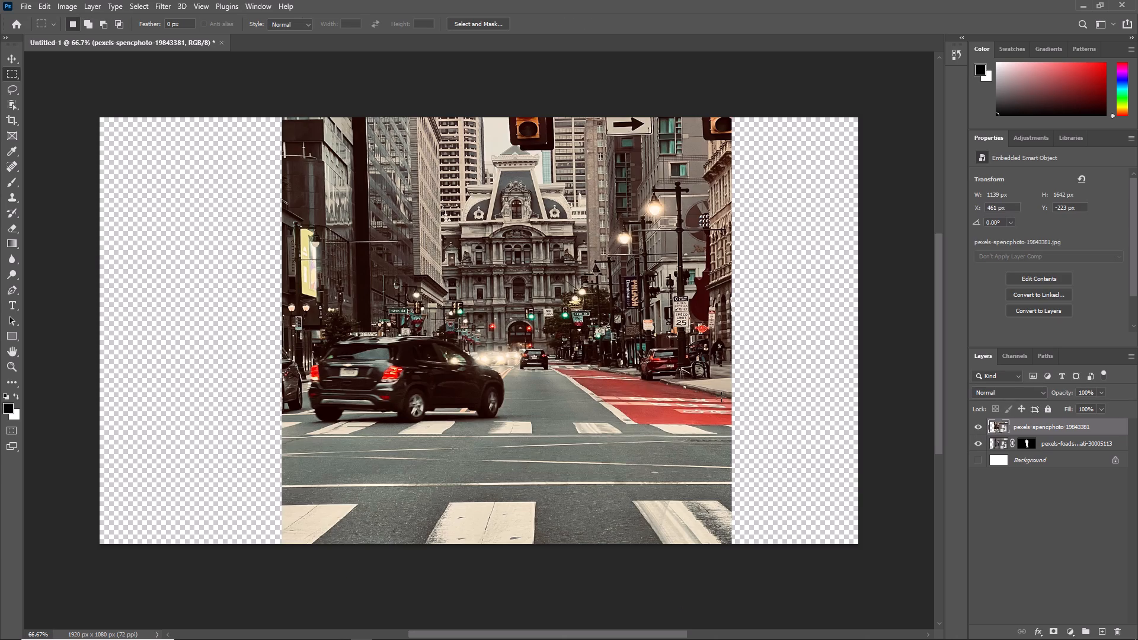
pyautogui.click(720, 396)
pyautogui.click(691, 392)
# Free-transform the street photo to nudge it about 55 px to the left, placing its left edge at X 406 px.
pyautogui.hotkey('ctrl', 't')
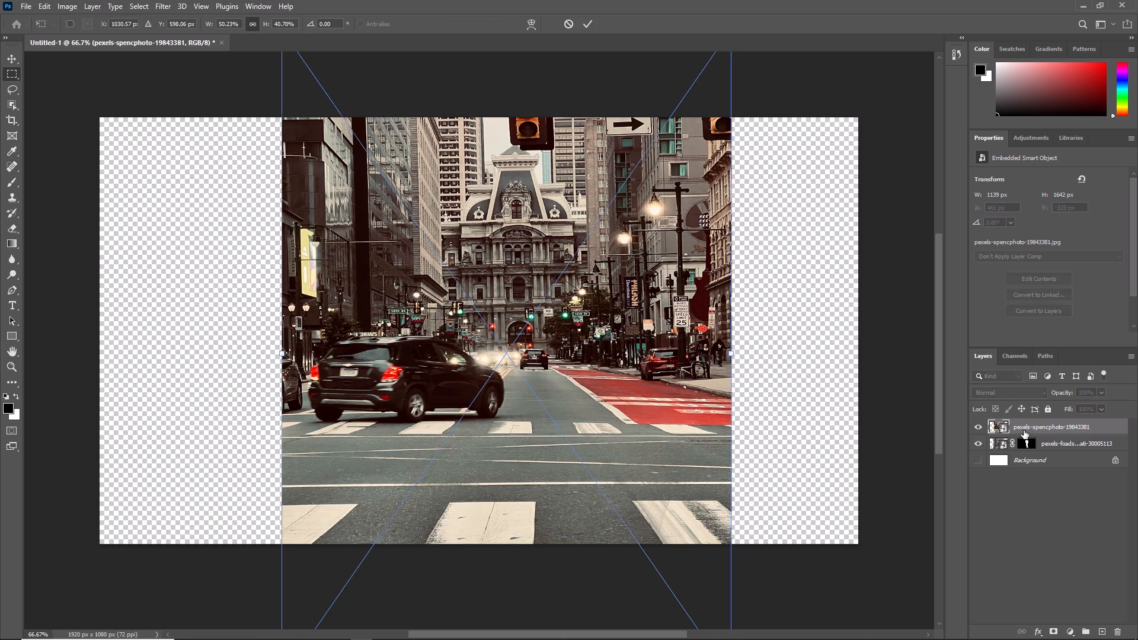
pyautogui.press('Left')
pyautogui.press('Left')
pyautogui.press('Left')
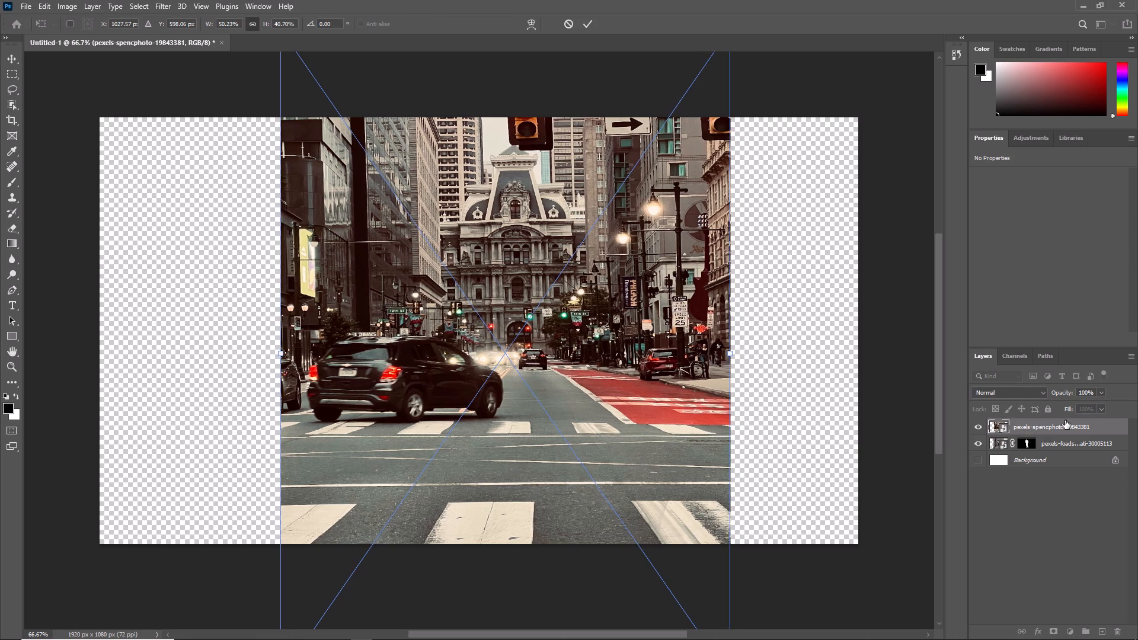
pyautogui.press('Left')
pyautogui.press('Left')
pyautogui.press('Left')
pyautogui.press('Left')
pyautogui.press('Left')
pyautogui.press('Left')
pyautogui.press('Left')
pyautogui.press('Left')
pyautogui.press('Left')
pyautogui.press('Left')
pyautogui.press('Left')
pyautogui.press('Left')
pyautogui.press('Left')
pyautogui.press('Left')
pyautogui.press('Left')
pyautogui.press('Left')
pyautogui.press('Left')
pyautogui.press('Left')
pyautogui.press('Left')
pyautogui.press('Left')
pyautogui.press('Left')
pyautogui.press('Left')
pyautogui.press('Left')
pyautogui.press('Left')
pyautogui.press('Left')
pyautogui.press('Left')
pyautogui.press('Left')
pyautogui.press('Left')
pyautogui.press('Left')
pyautogui.press('Left')
pyautogui.press('Left')
pyautogui.press('Left')
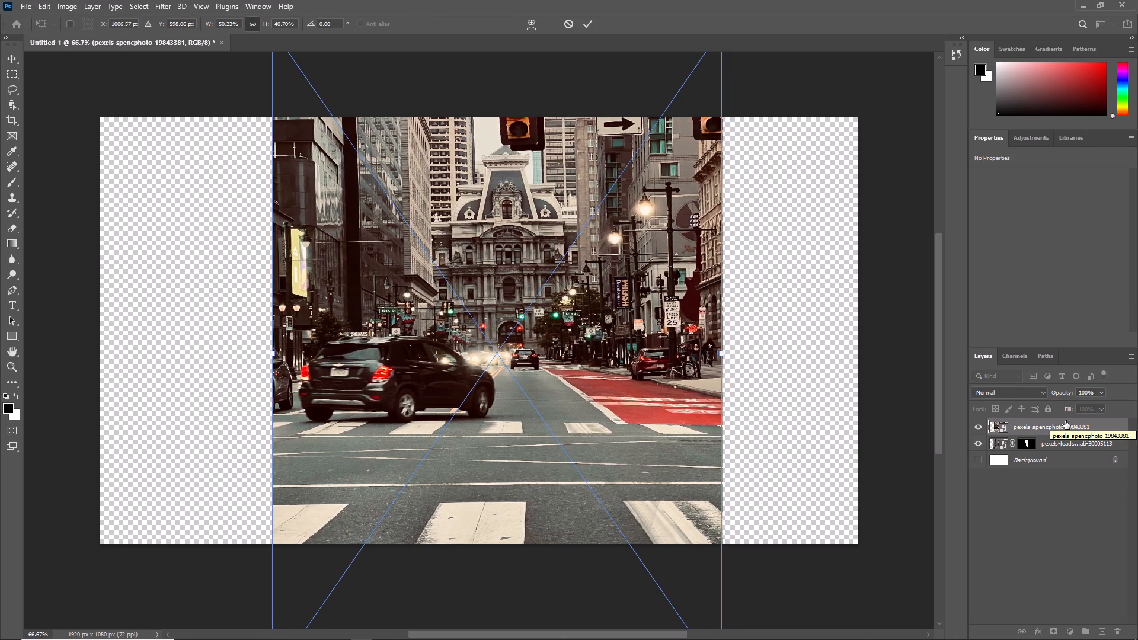
pyautogui.press('Left')
pyautogui.press('Left')
pyautogui.press('Left')
pyautogui.press('Left')
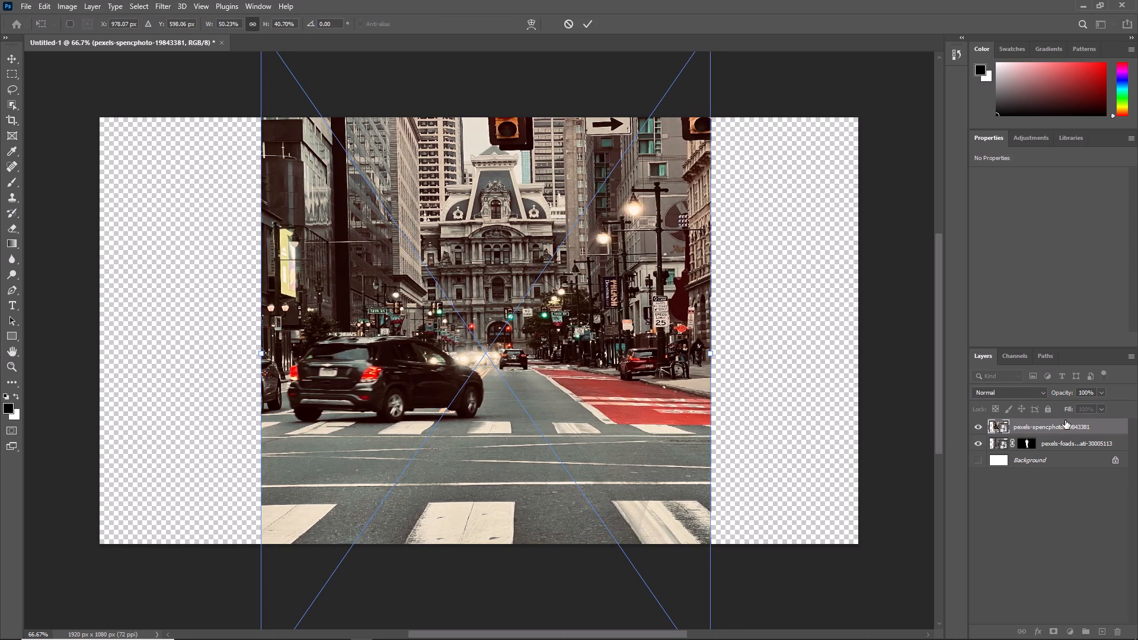
pyautogui.press('Left')
pyautogui.press('Return')
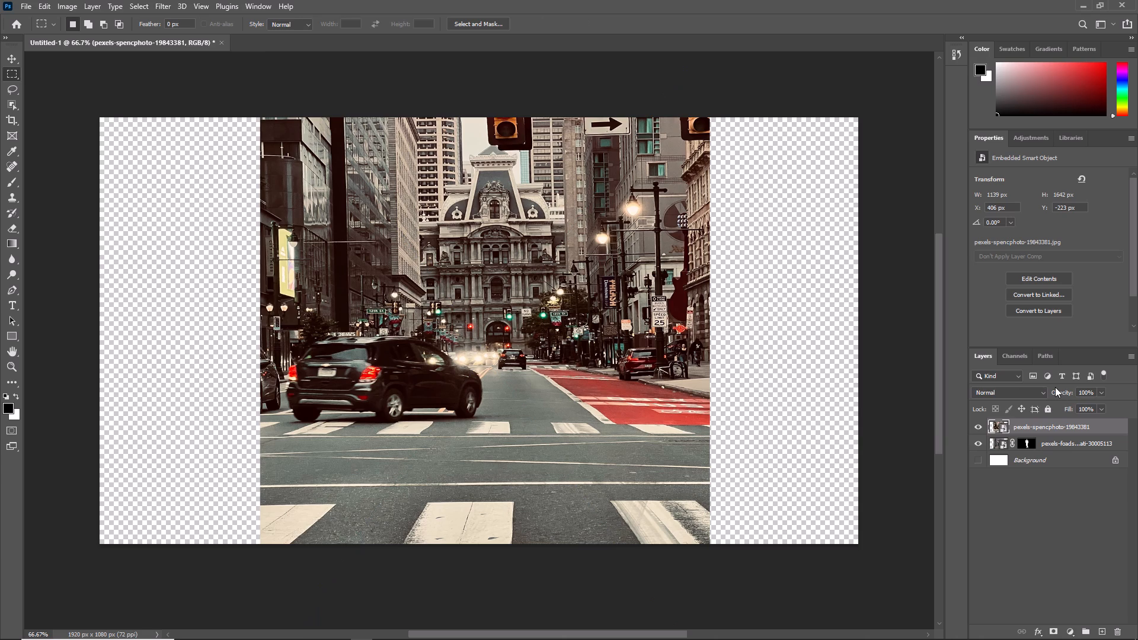
# Clip the city street photo to the man's masked layer below it with a clipping mask.
pyautogui.click(980, 443)
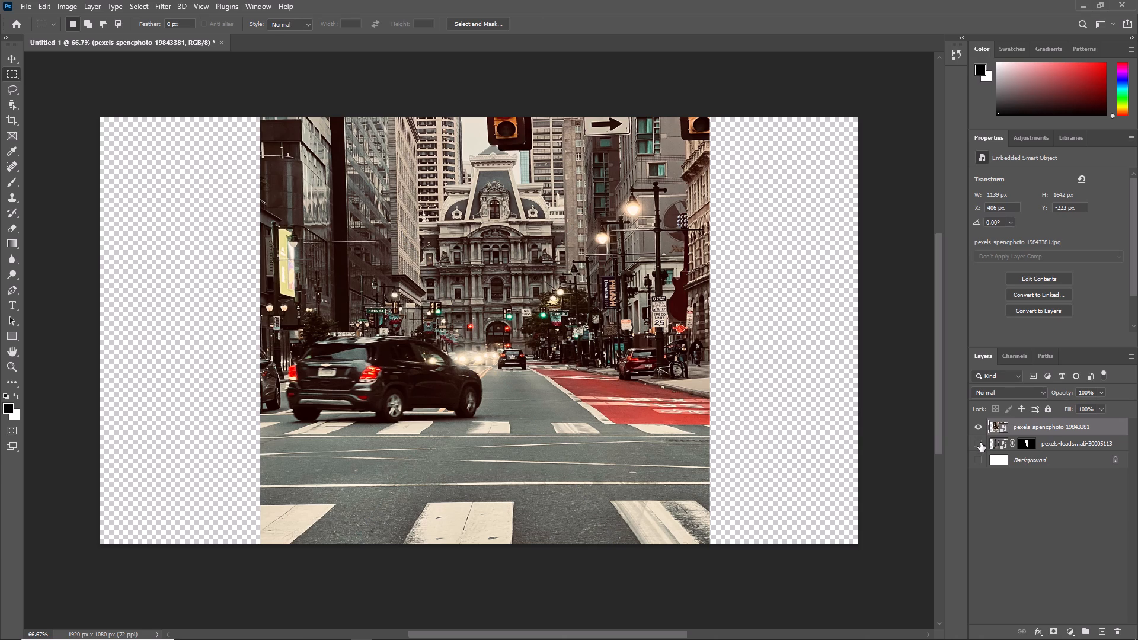
pyautogui.click(980, 443)
pyautogui.click(977, 431)
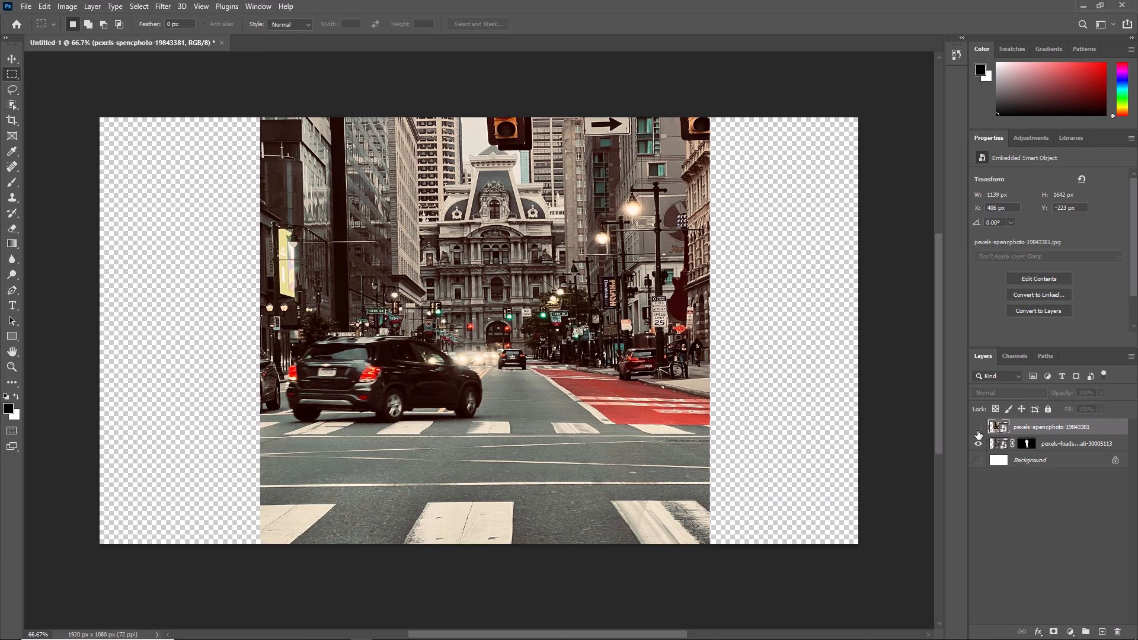
pyautogui.click(977, 431)
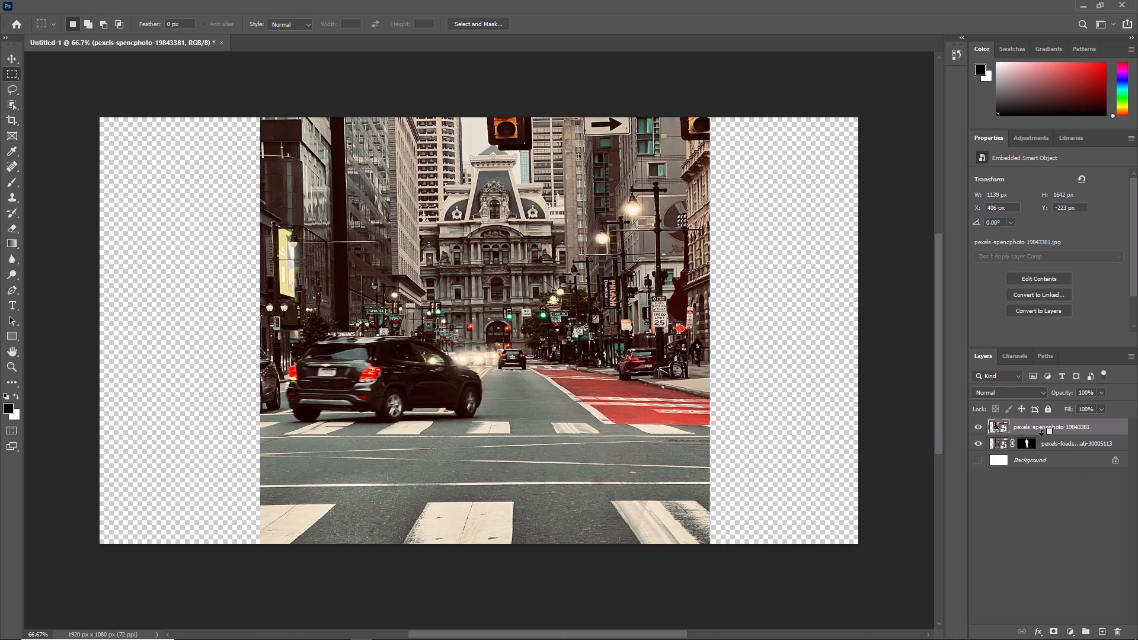
pyautogui.keyDown('alt'); pyautogui.click(1041, 435); pyautogui.keyUp('alt')
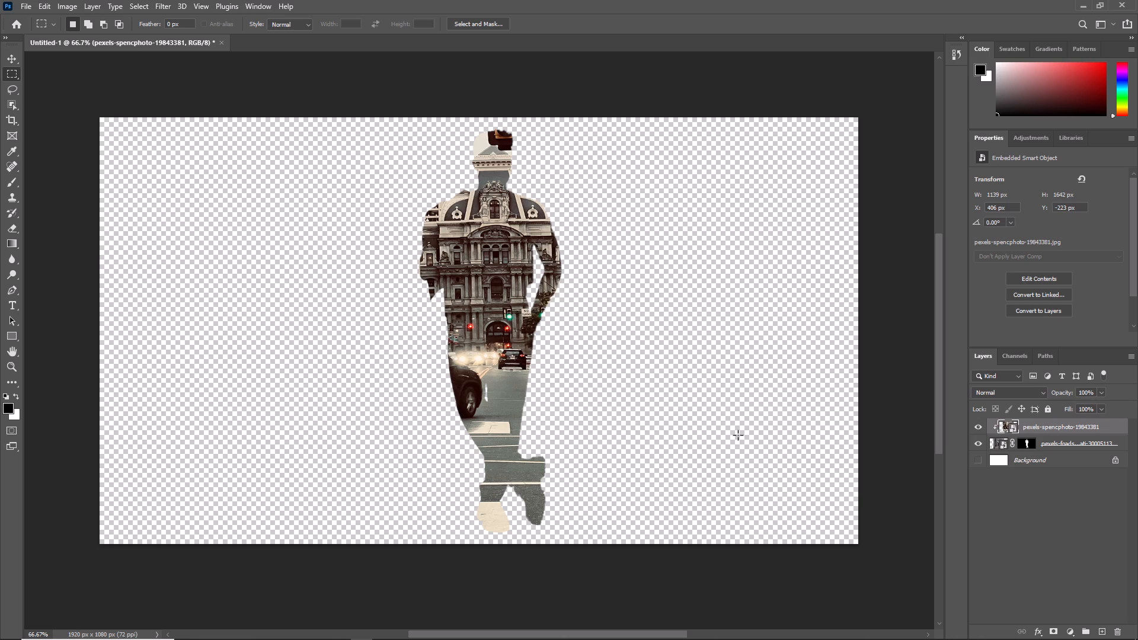
# Set the clipped street photo layer's blend mode to Screen.
pyautogui.click(1046, 427)
pyautogui.click(1034, 393)
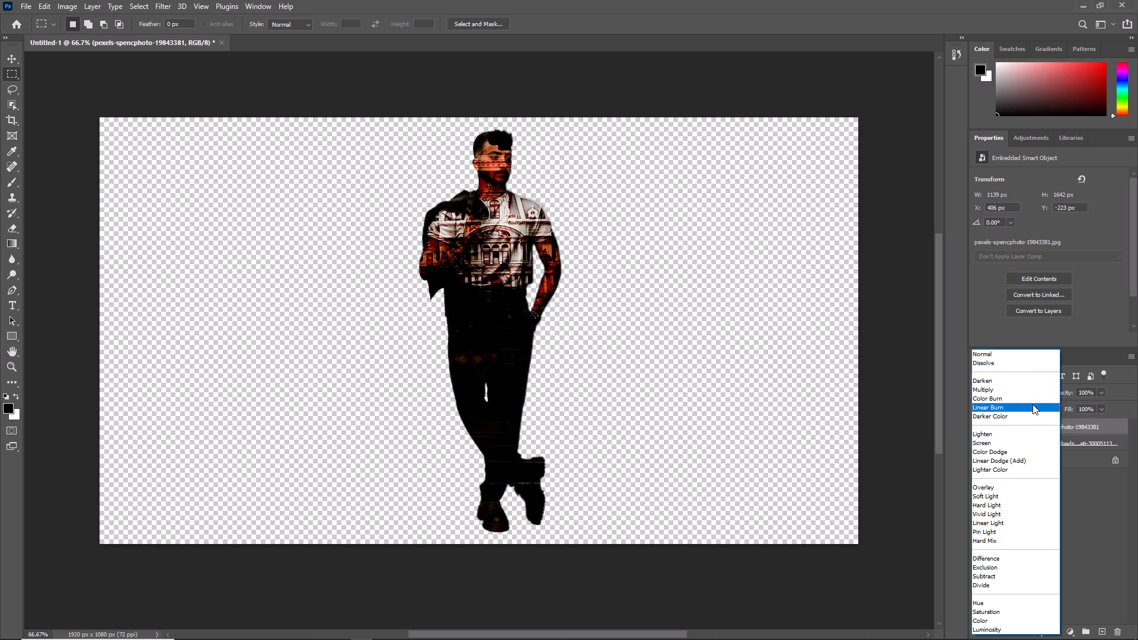
pyautogui.click(996, 440)
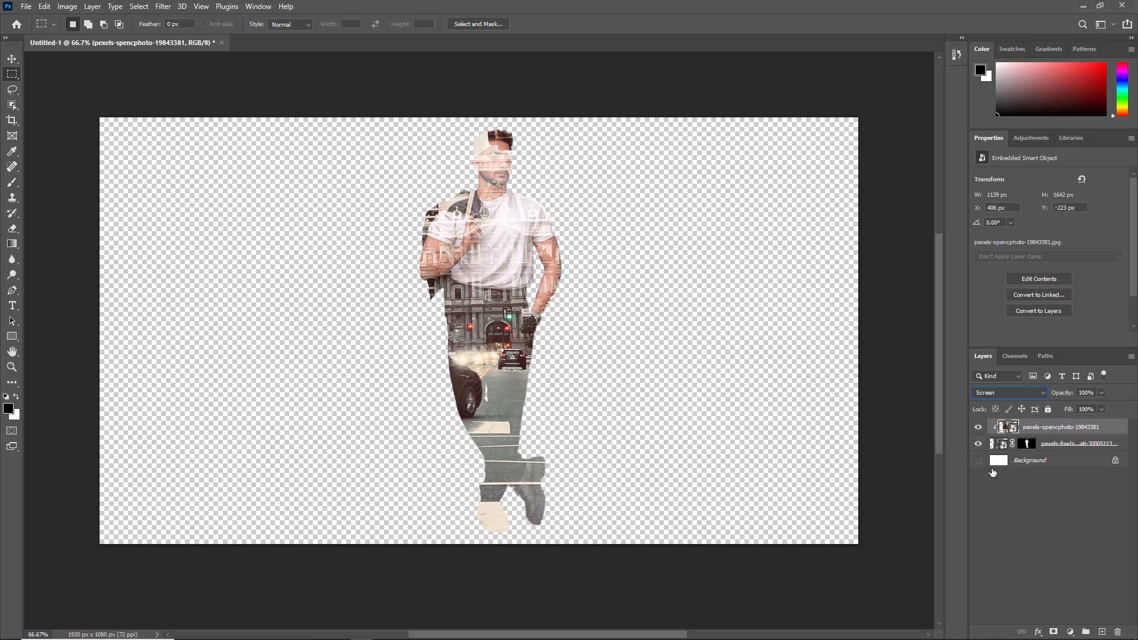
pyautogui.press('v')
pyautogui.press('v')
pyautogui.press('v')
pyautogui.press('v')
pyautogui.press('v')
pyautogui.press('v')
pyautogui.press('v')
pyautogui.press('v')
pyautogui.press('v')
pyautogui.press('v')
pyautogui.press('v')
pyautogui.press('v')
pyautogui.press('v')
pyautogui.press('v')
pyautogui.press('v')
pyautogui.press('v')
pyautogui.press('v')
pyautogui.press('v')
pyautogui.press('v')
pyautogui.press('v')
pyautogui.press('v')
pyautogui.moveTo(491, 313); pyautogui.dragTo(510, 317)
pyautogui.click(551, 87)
# Move the clipped street photo inside the man's silhouette to about X 180 px, Y -151 px, bringing the red crosswalk over his legs.
pyautogui.press('v')
pyautogui.press('v')
pyautogui.press('v')
pyautogui.press('v')
pyautogui.press('v')
pyautogui.press('v')
pyautogui.press('v')
pyautogui.press('v')
pyautogui.press('v')
pyautogui.press('v')
pyautogui.press('v')
pyautogui.press('v')
pyautogui.press('v')
pyautogui.press('v')
pyautogui.press('v')
pyautogui.press('v')
pyautogui.press('v')
pyautogui.press('v')
pyautogui.press('v')
pyautogui.press('v')
pyautogui.moveTo(460, 229); pyautogui.dragTo(480, 246)
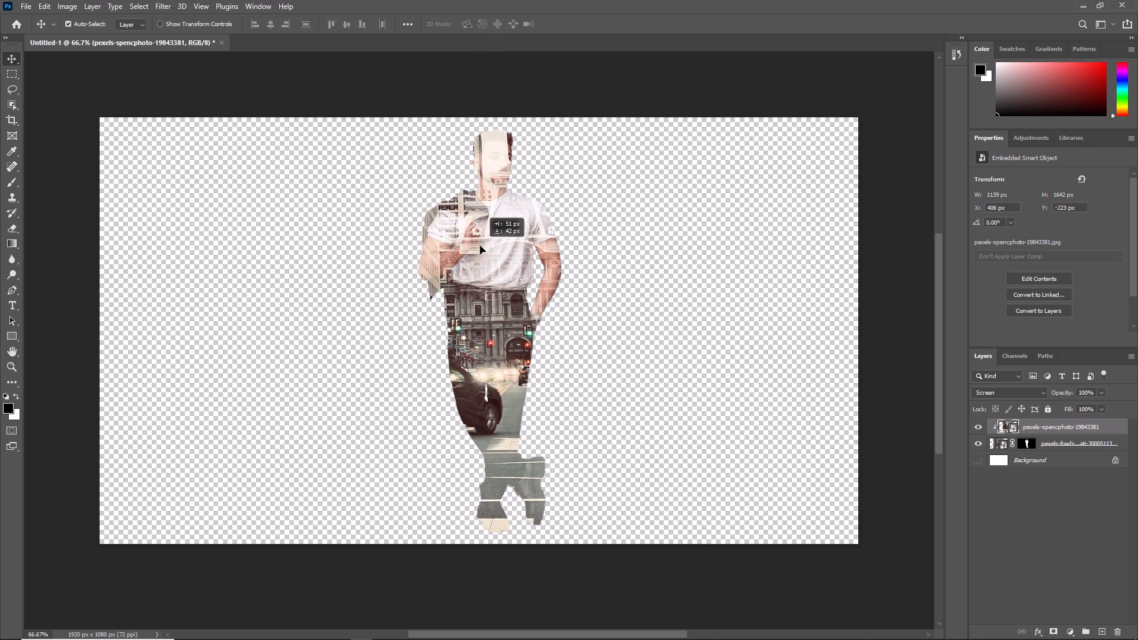
pyautogui.moveTo(480, 246); pyautogui.dragTo(472, 248)
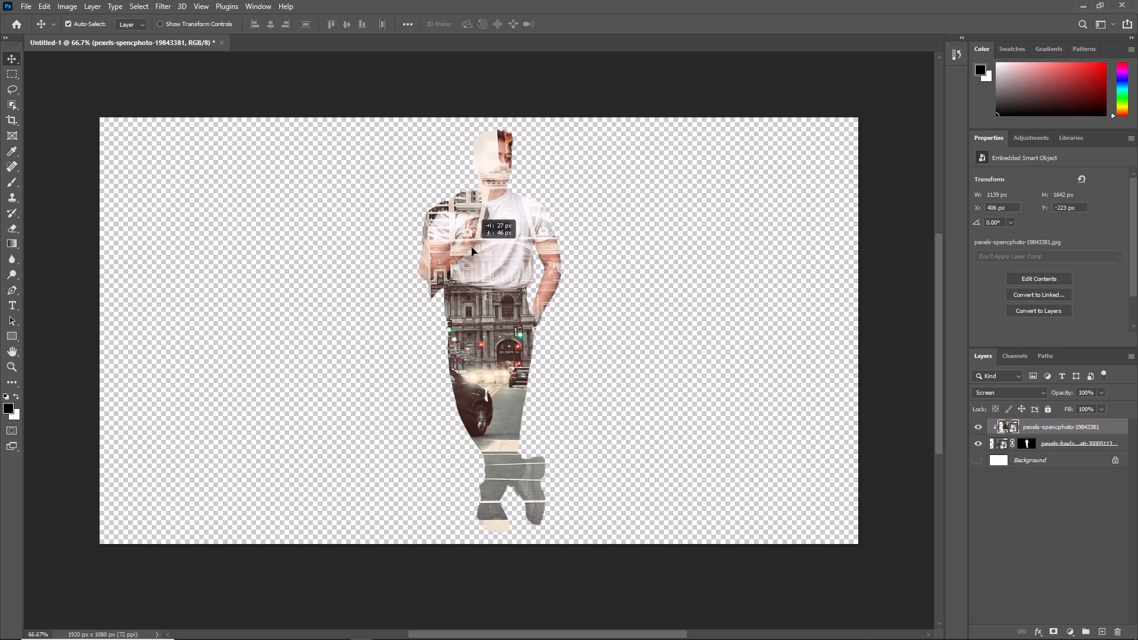
pyautogui.moveTo(472, 248); pyautogui.dragTo(450, 244)
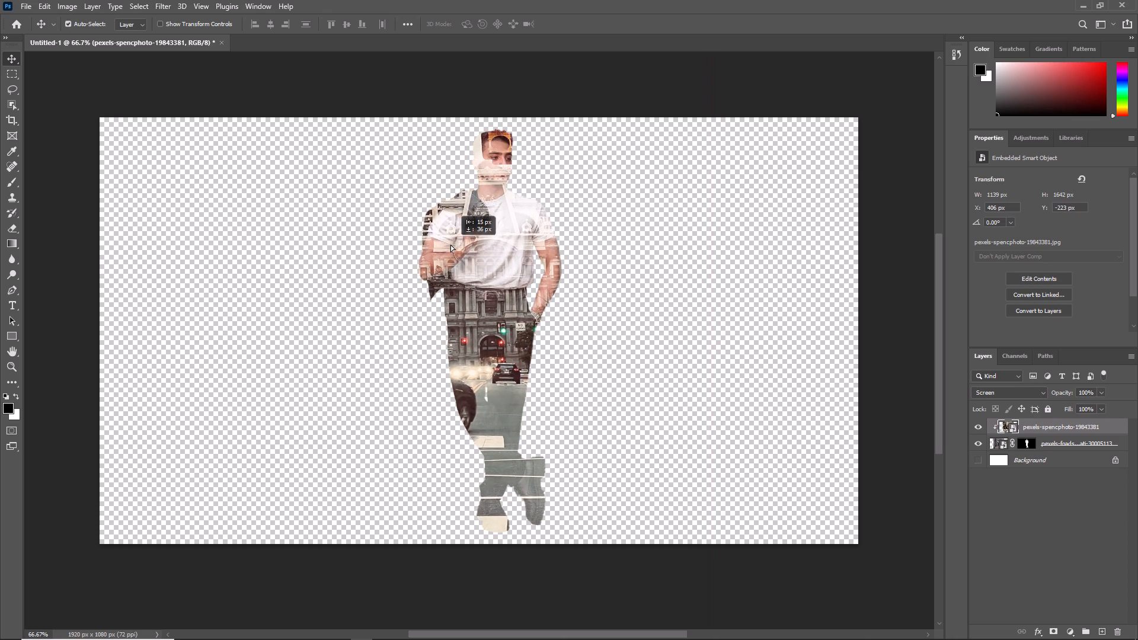
pyautogui.moveTo(450, 244); pyautogui.dragTo(487, 261)
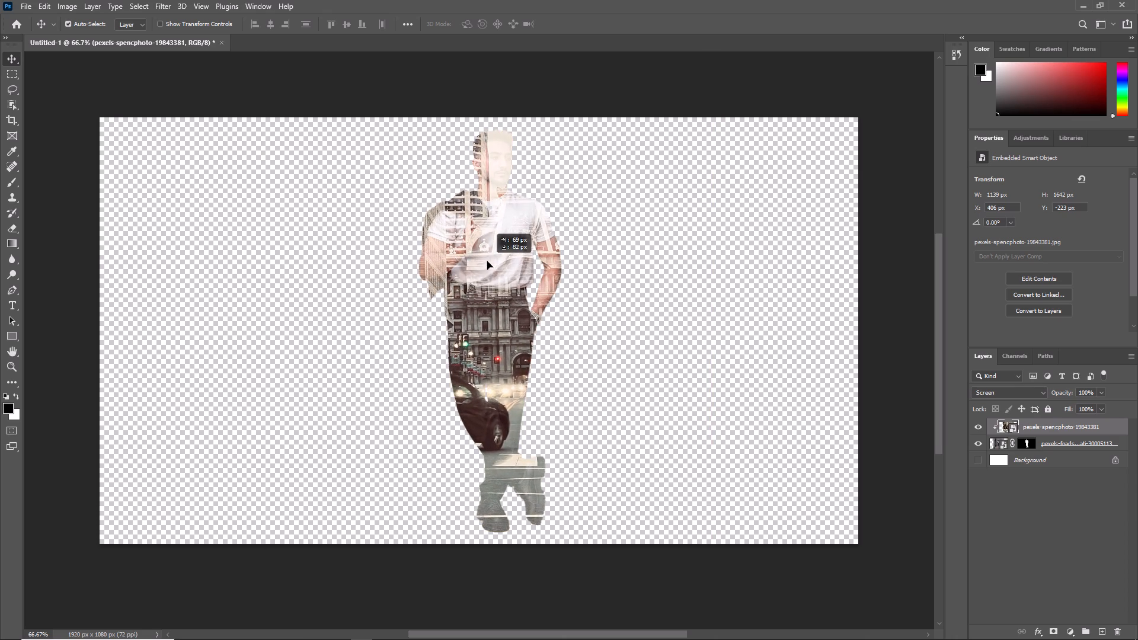
pyautogui.moveTo(487, 261); pyautogui.dragTo(506, 258)
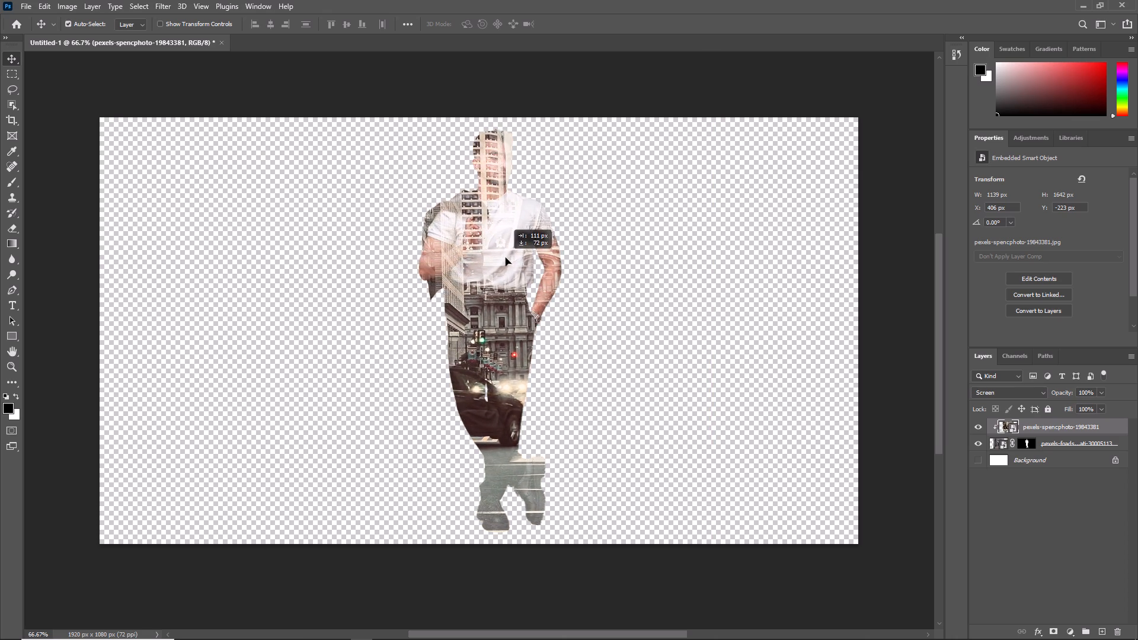
pyautogui.moveTo(506, 258); pyautogui.dragTo(481, 257)
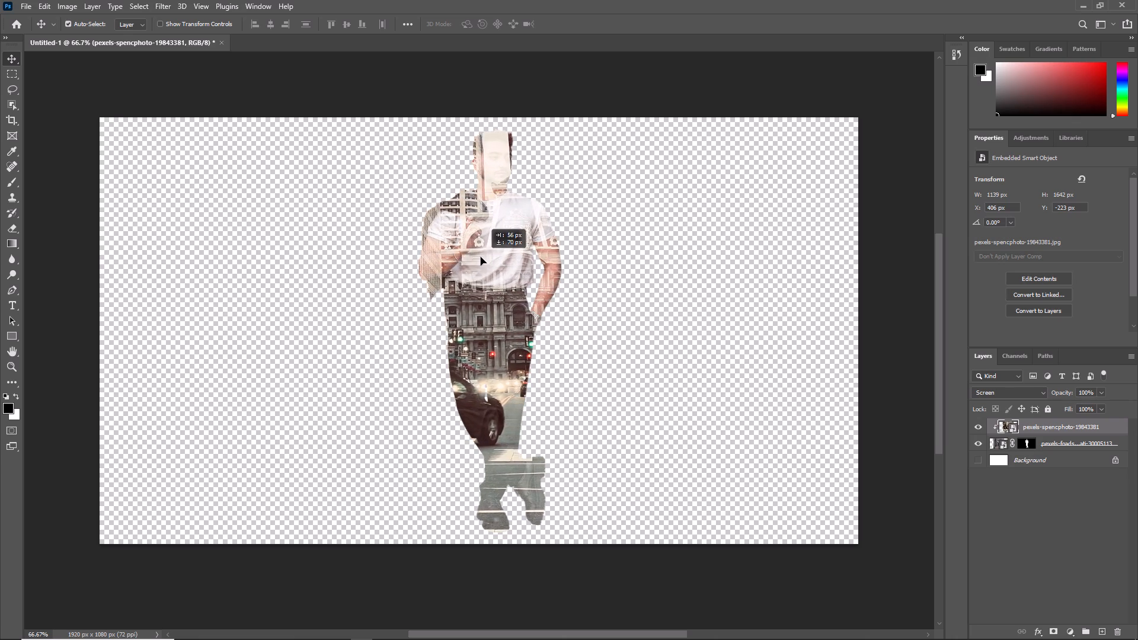
pyautogui.moveTo(481, 257); pyautogui.dragTo(424, 248)
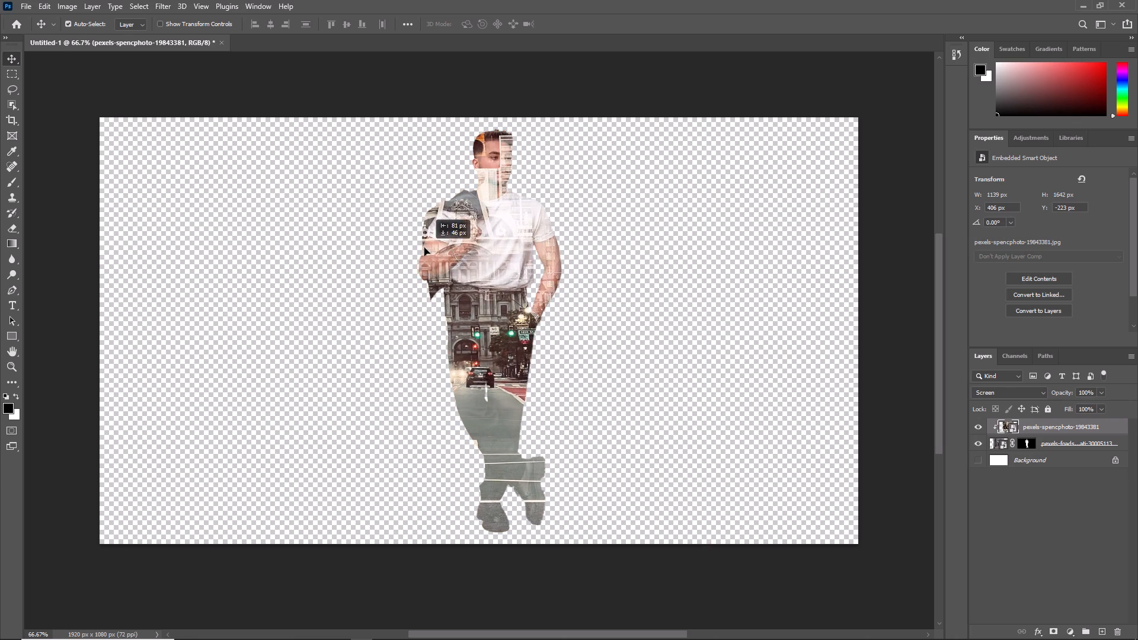
pyautogui.moveTo(424, 248); pyautogui.dragTo(390, 255)
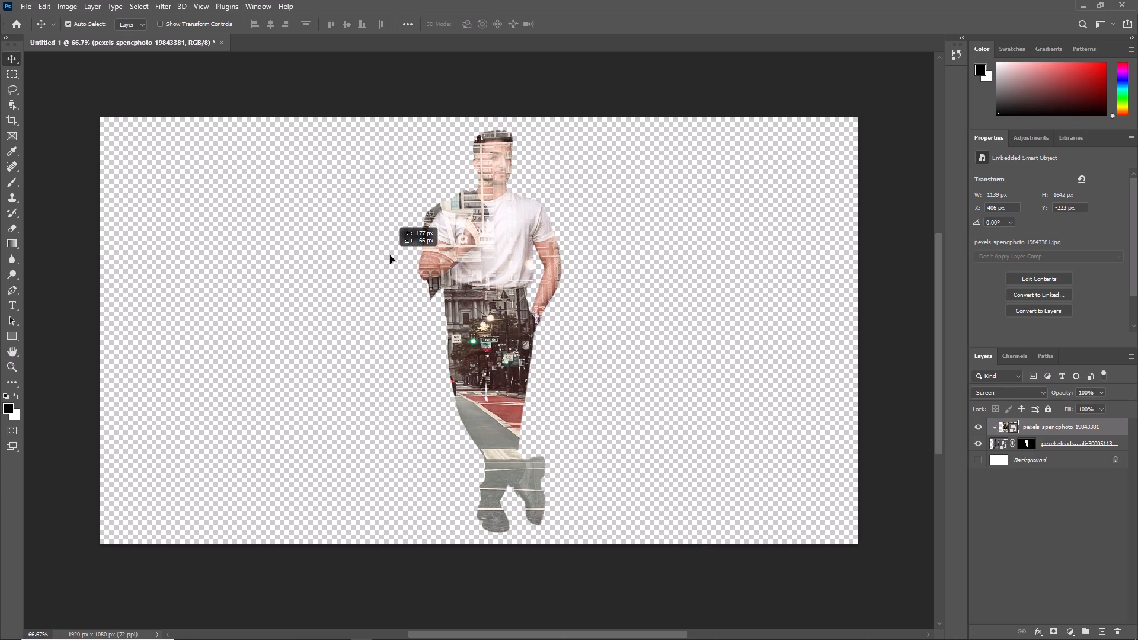
pyautogui.moveTo(390, 255); pyautogui.dragTo(374, 258)
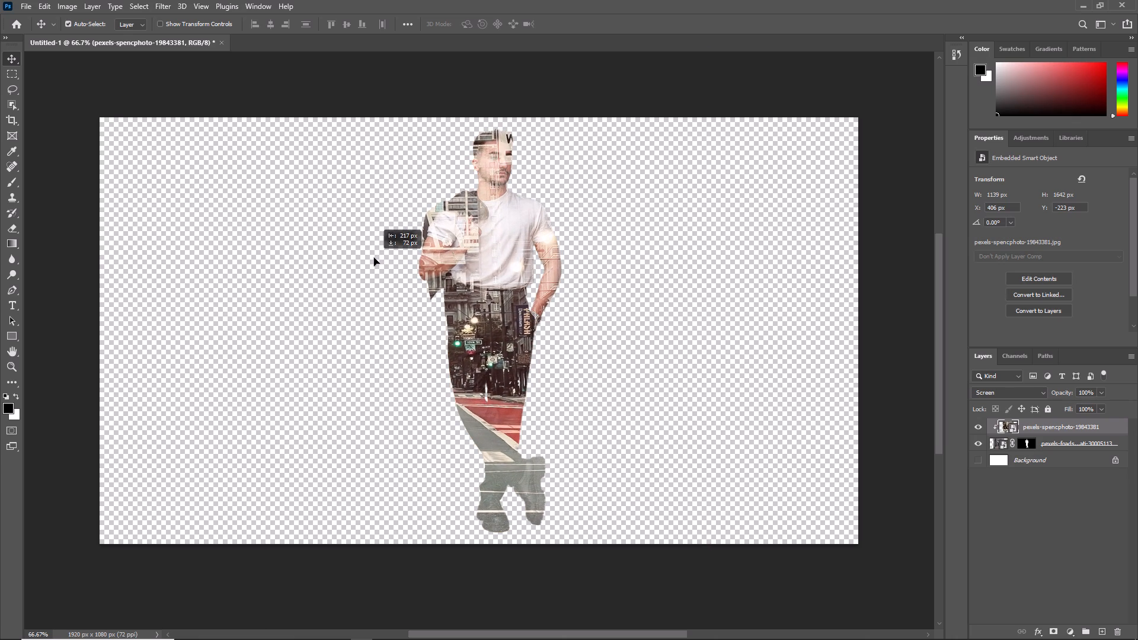
pyautogui.moveTo(374, 258); pyautogui.dragTo(370, 258)
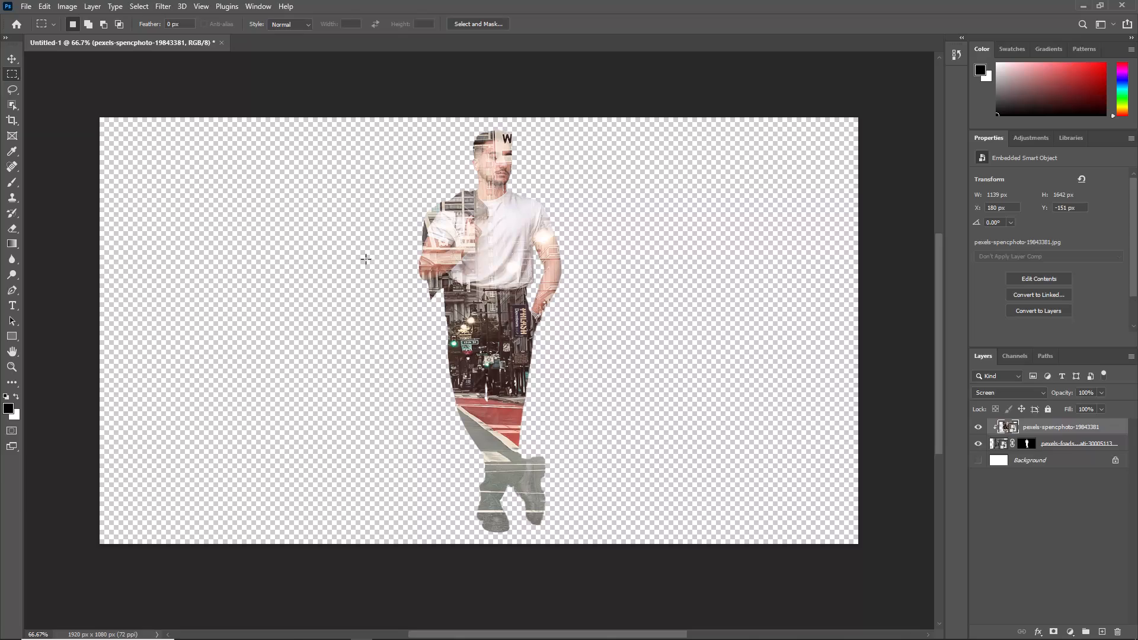
# Toggle the visibility of the street photo, the man and the white Background layers in turn to compare the composite with and without each.
pyautogui.click(979, 428)
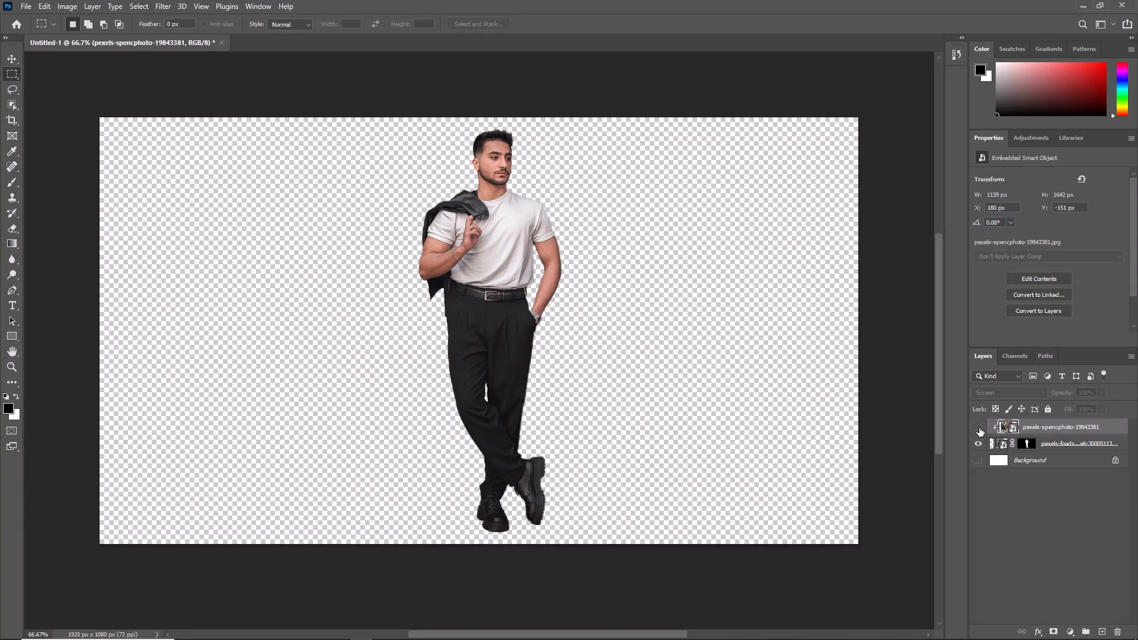
pyautogui.click(979, 428)
pyautogui.click(977, 441)
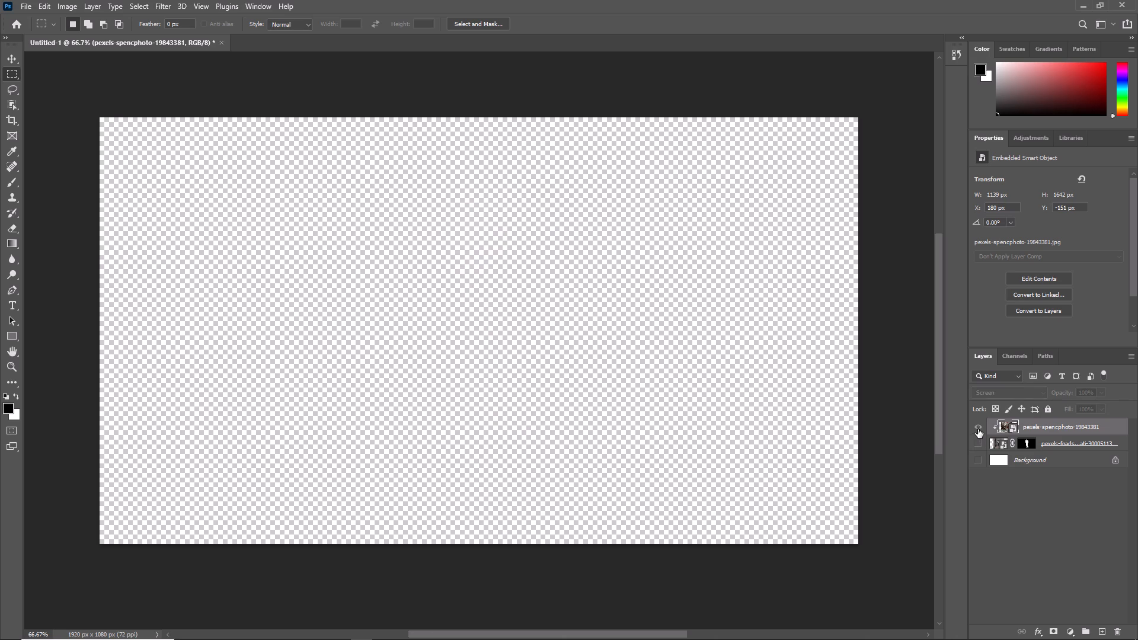
pyautogui.click(976, 443)
pyautogui.click(976, 443)
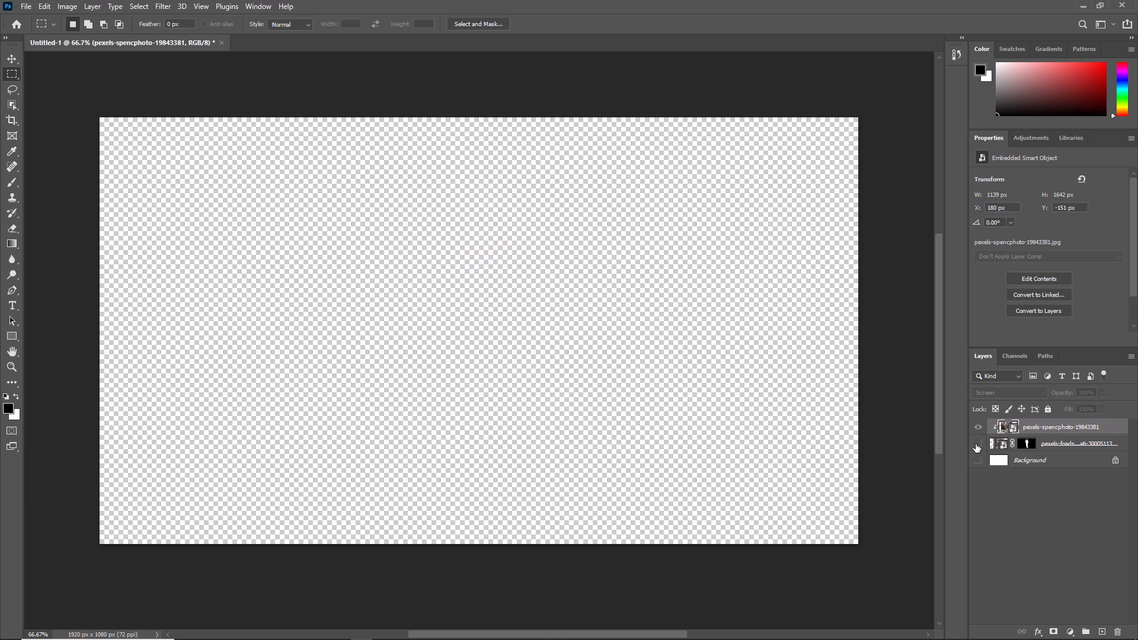
pyautogui.click(976, 444)
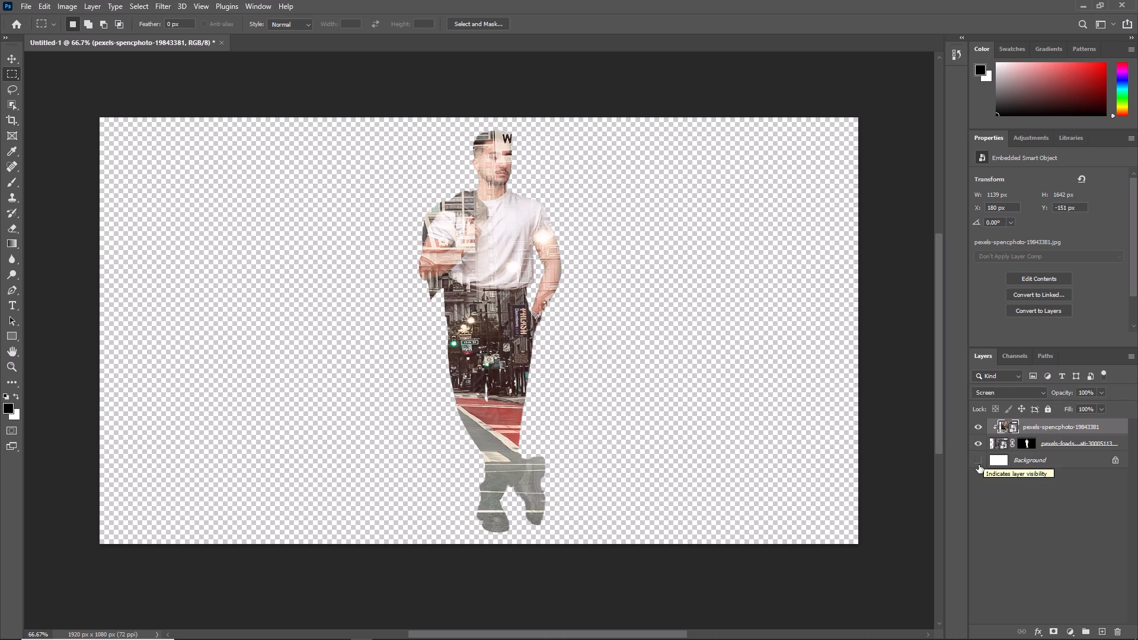
pyautogui.click(976, 462)
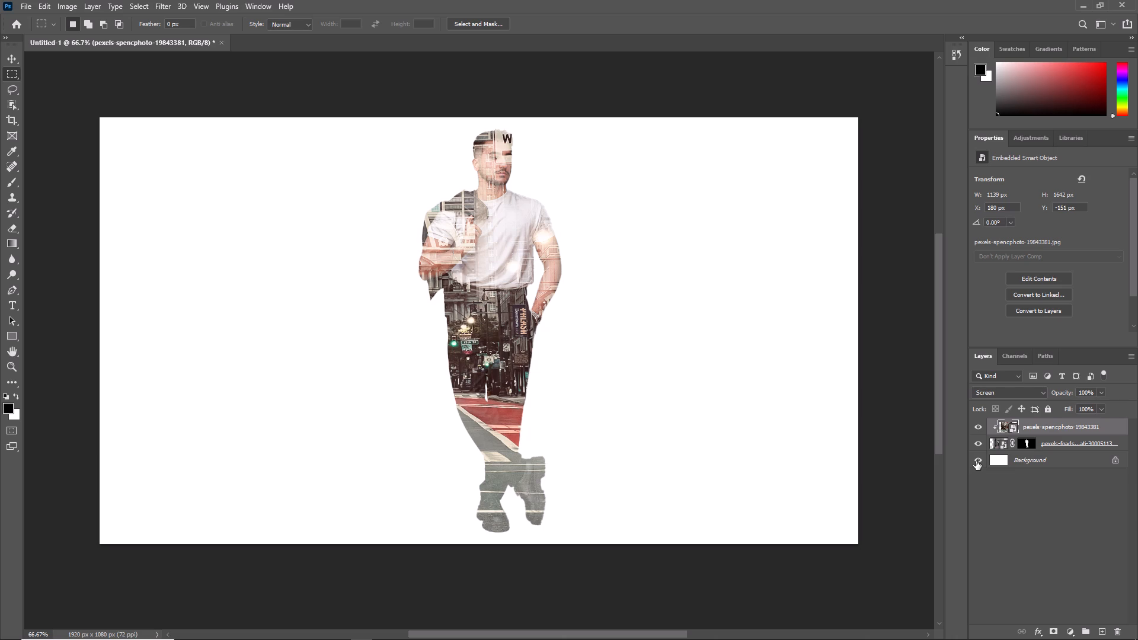
pyautogui.click(976, 461)
# Preview other blend modes on the street photo layer and keep Screen.
pyautogui.click(1043, 428)
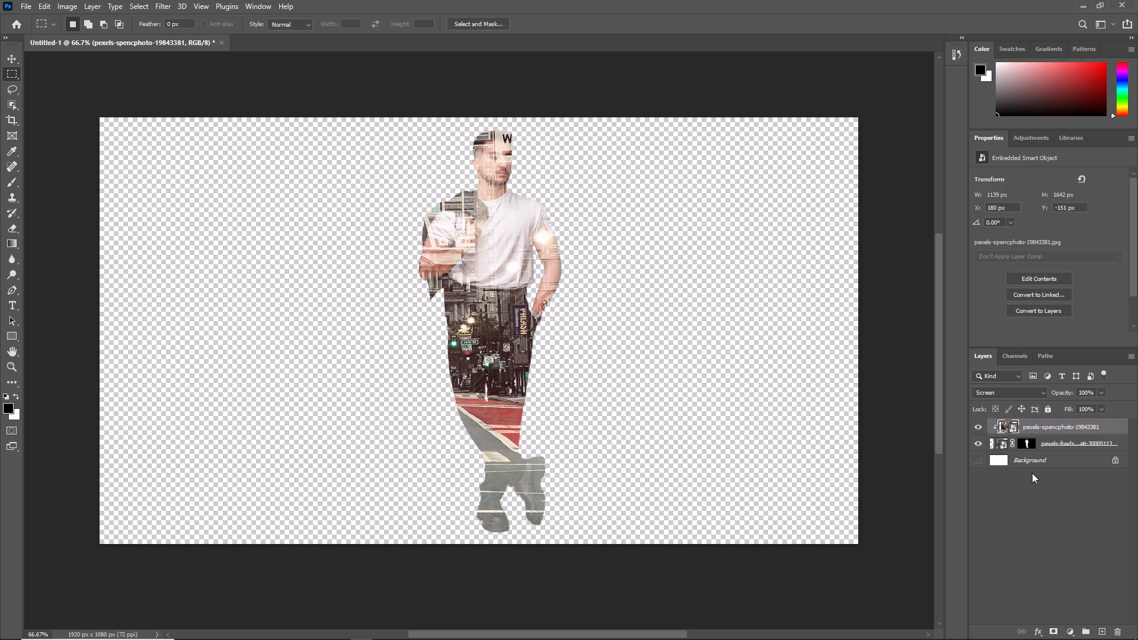
pyautogui.click(1018, 392)
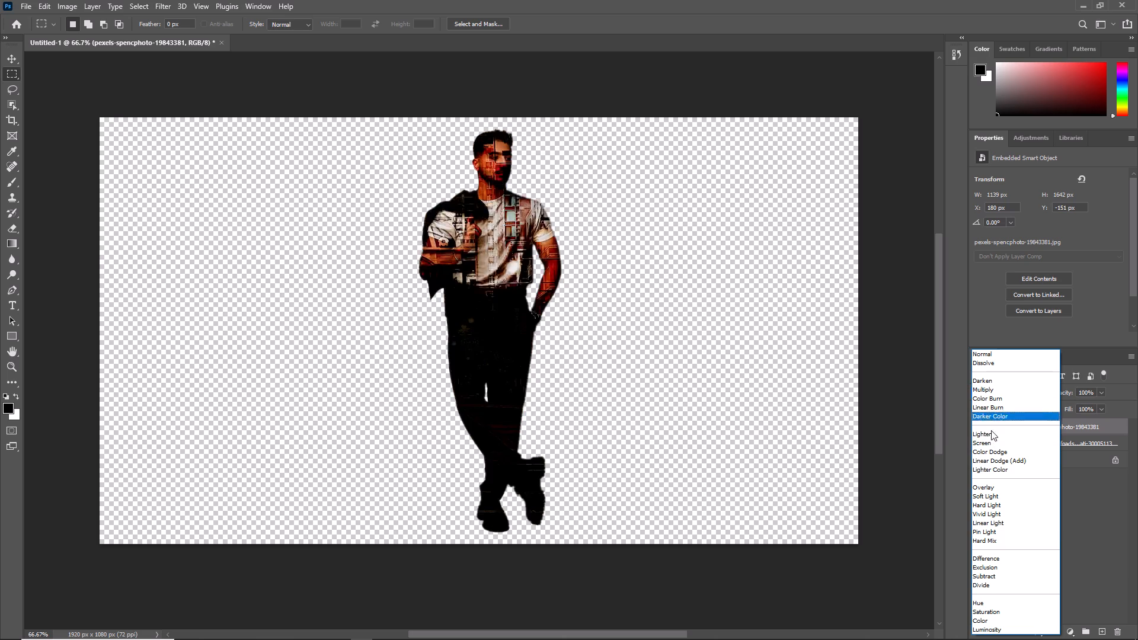
pyautogui.click(986, 442)
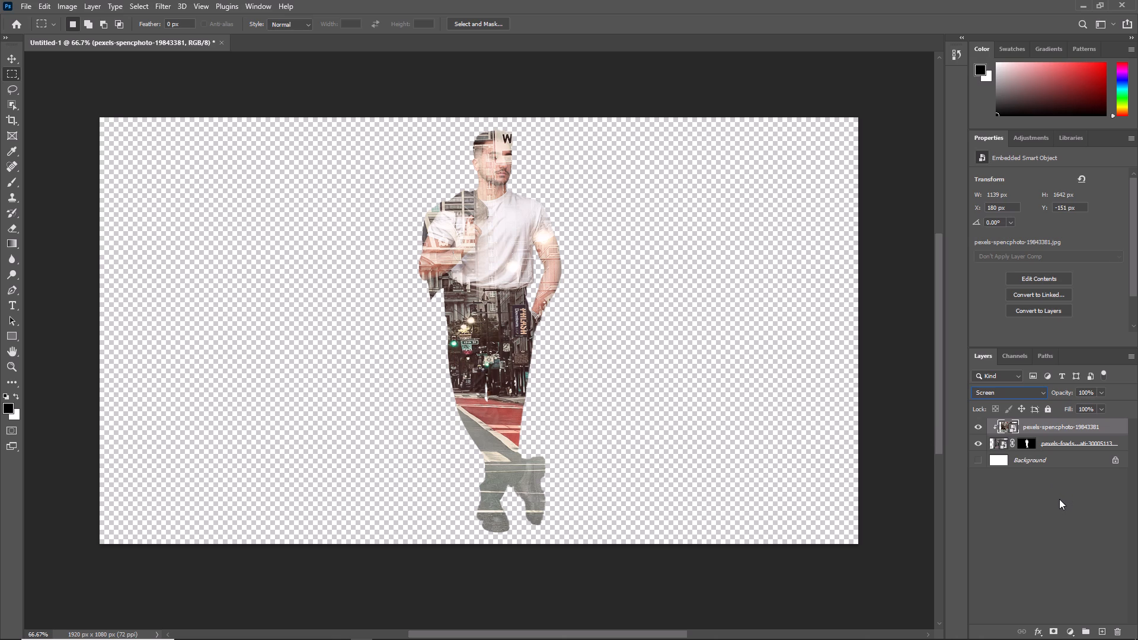
# Add a black-to-transparent Gradient Fill layer above the street photo, with Linear style, 90° angle and 100% scale.
pyautogui.click(1074, 631)
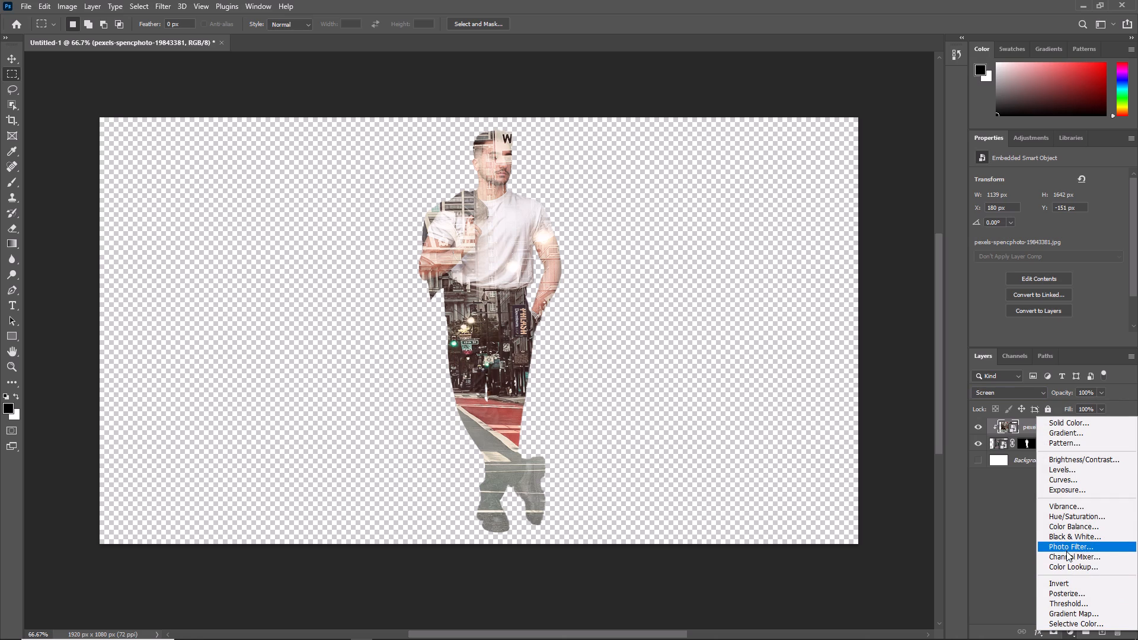
pyautogui.click(1070, 433)
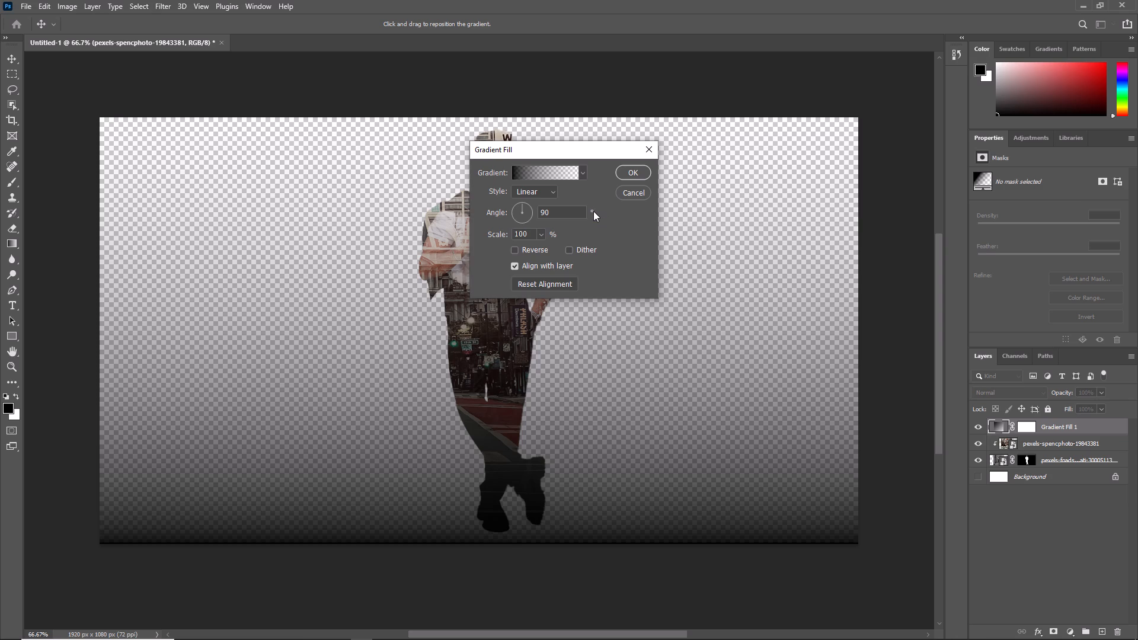
pyautogui.click(563, 174)
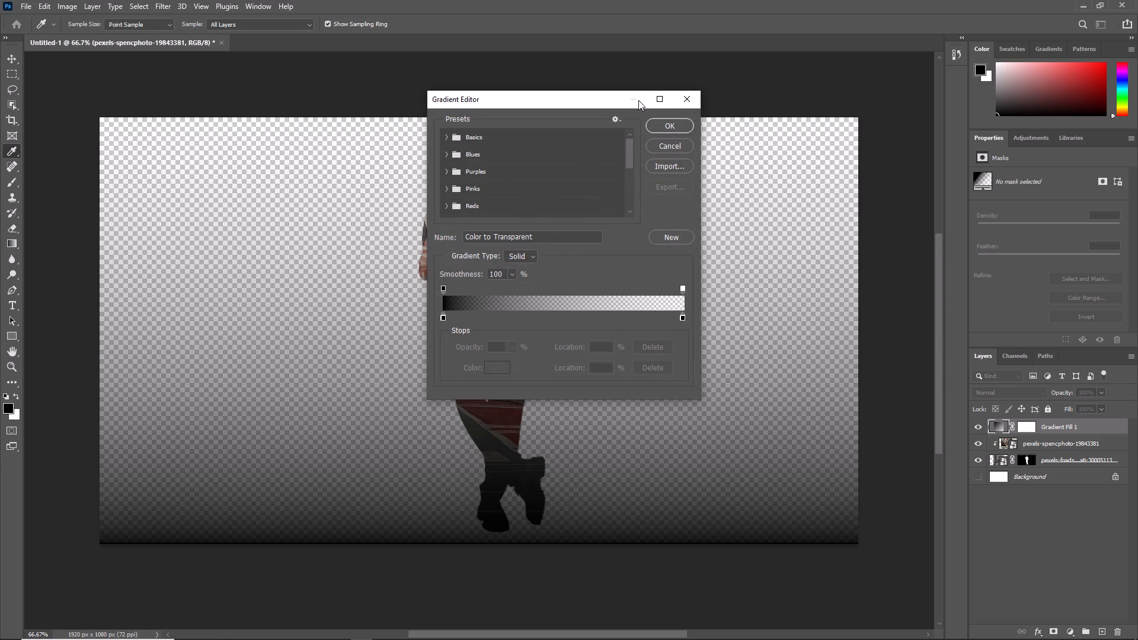
pyautogui.click(660, 146)
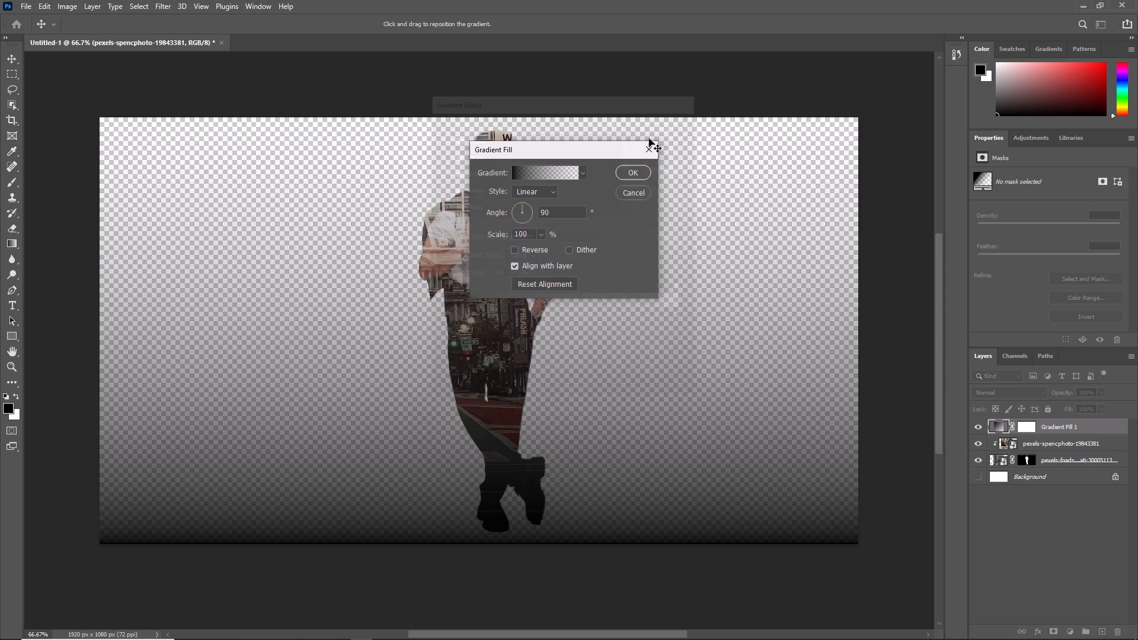
pyautogui.click(992, 136)
pyautogui.click(1030, 220)
pyautogui.scroll(-2, 1055, 281)
pyautogui.click(1019, 221)
pyautogui.click(989, 178)
pyautogui.click(1054, 85)
pyautogui.click(634, 174)
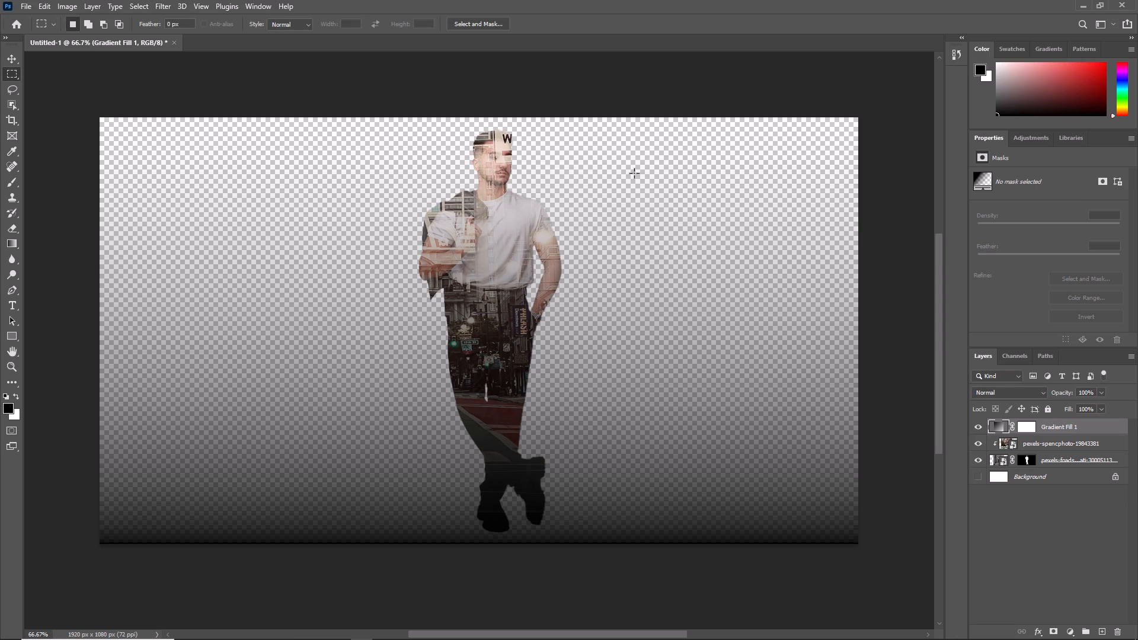
# Change the foreground color from black to a muted dark maroon.
pyautogui.click(1019, 99)
pyautogui.click(1056, 87)
pyautogui.click(1042, 103)
pyautogui.click(1032, 97)
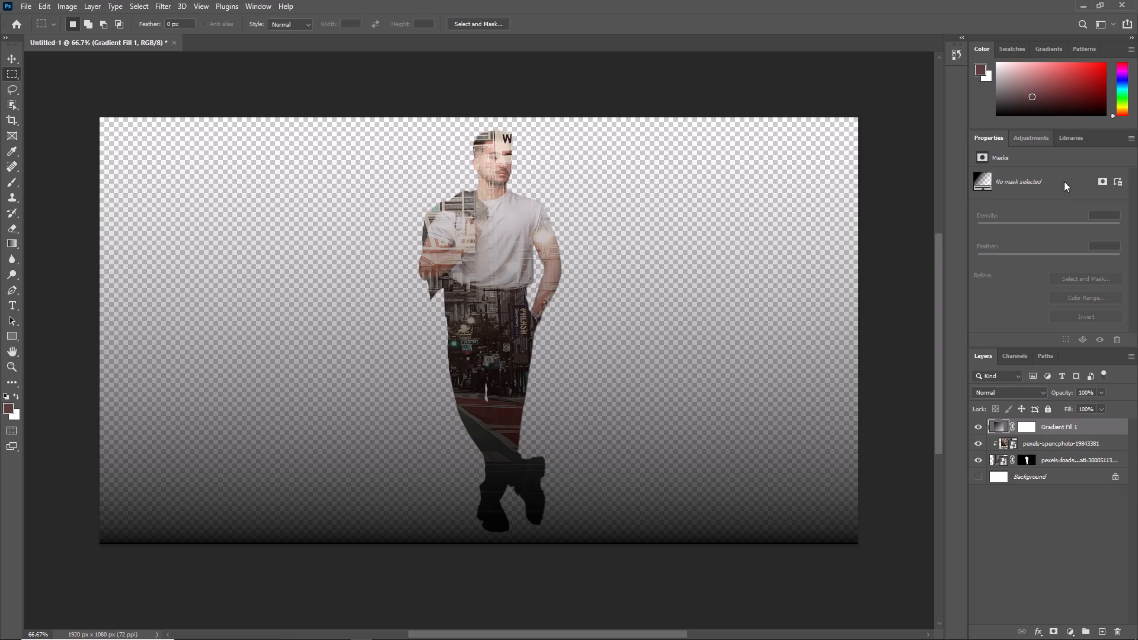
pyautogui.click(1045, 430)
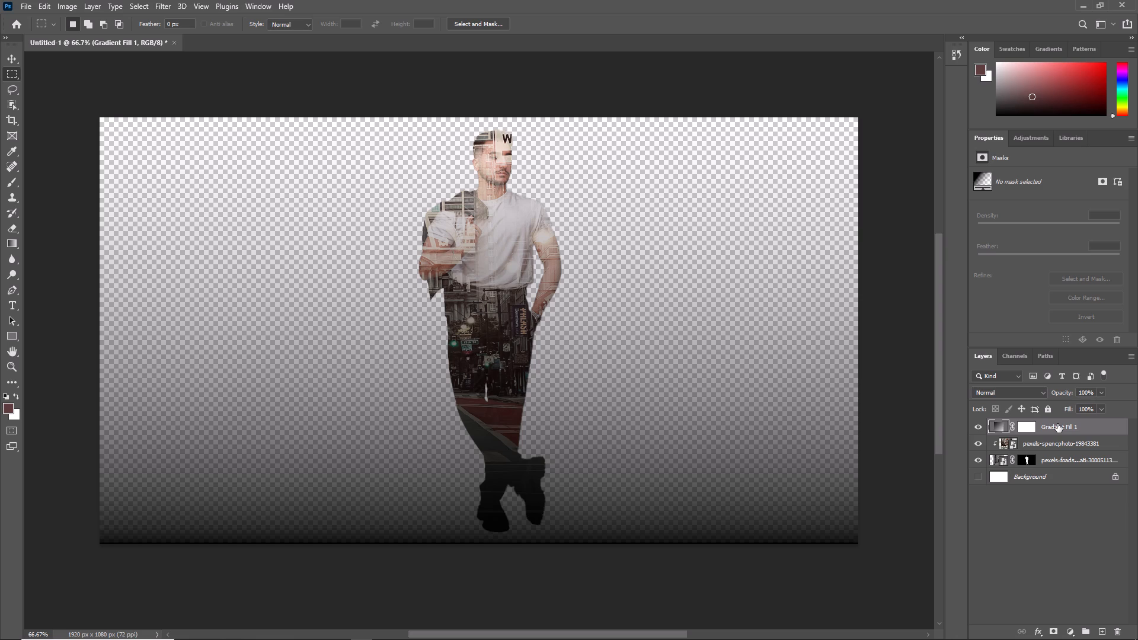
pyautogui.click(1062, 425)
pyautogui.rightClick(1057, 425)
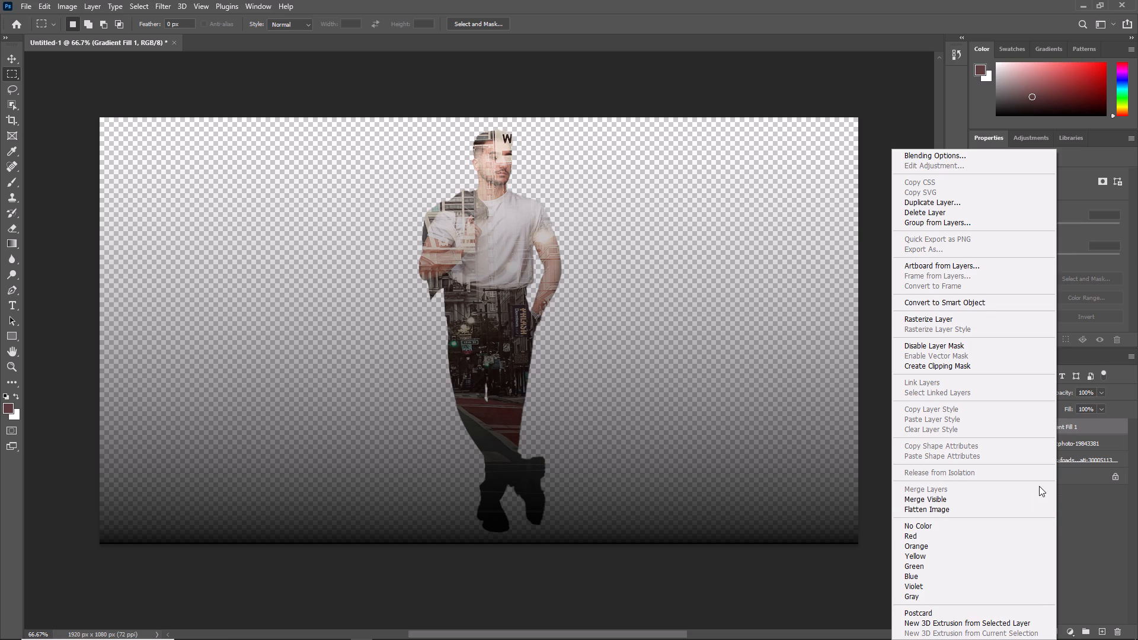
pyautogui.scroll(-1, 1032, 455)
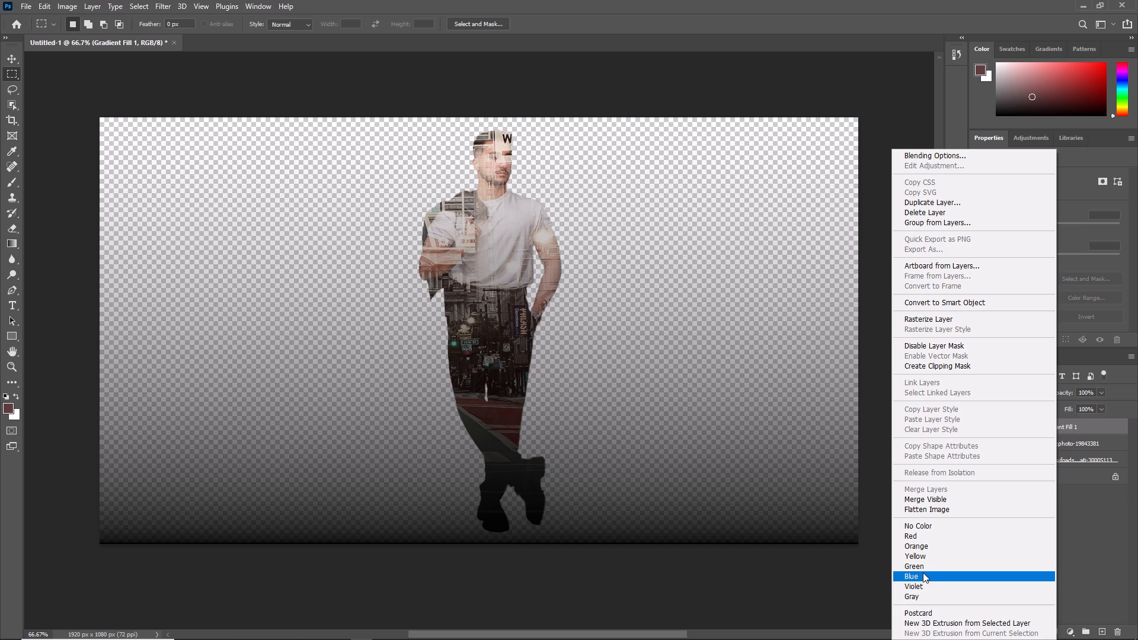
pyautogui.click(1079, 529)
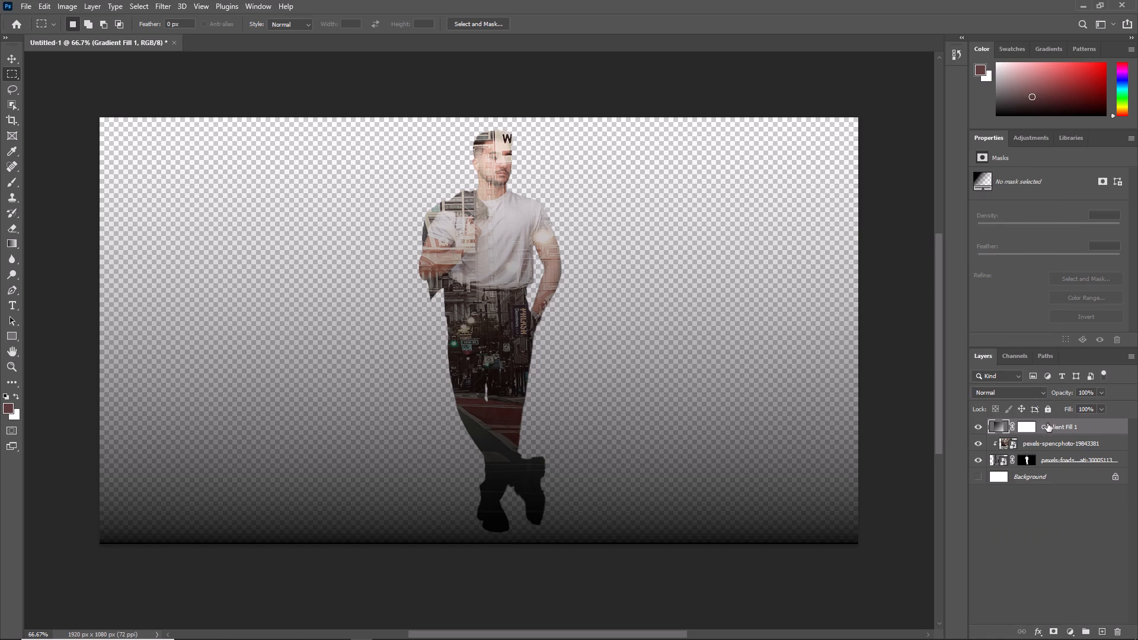
# Delete the Gradient Fill 1 layer.
pyautogui.rightClick(1047, 423)
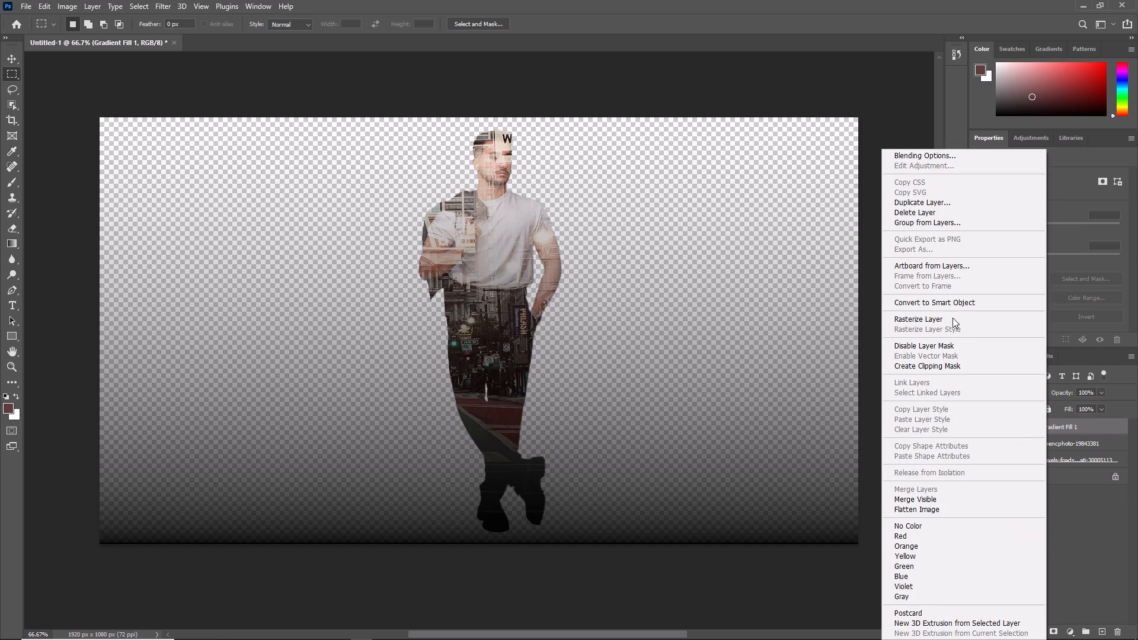
pyautogui.click(936, 213)
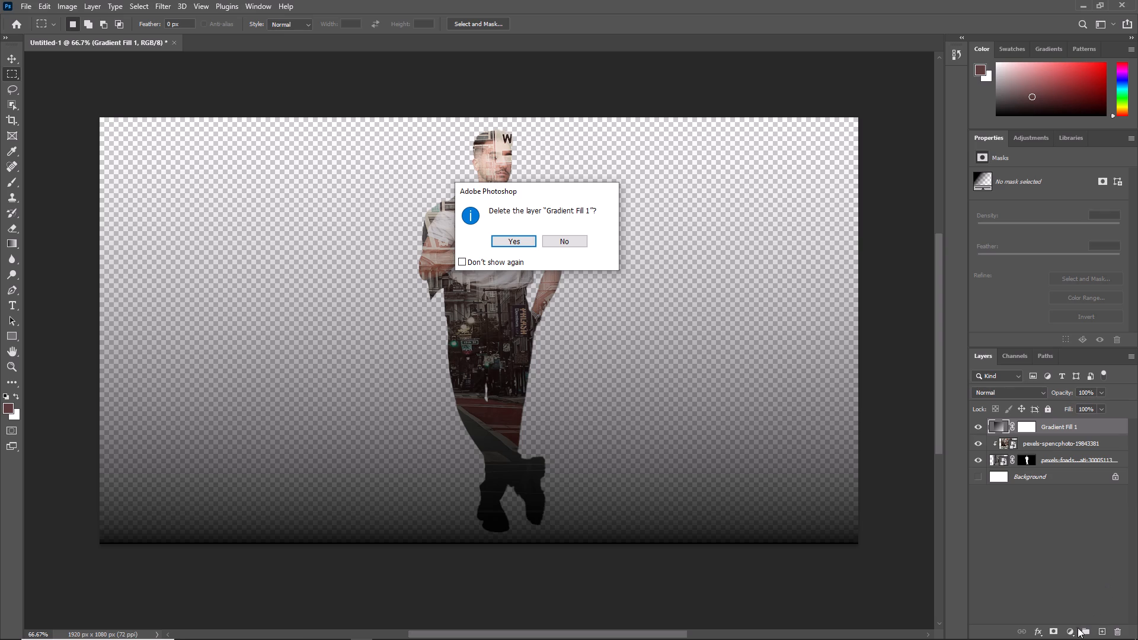
pyautogui.click(509, 240)
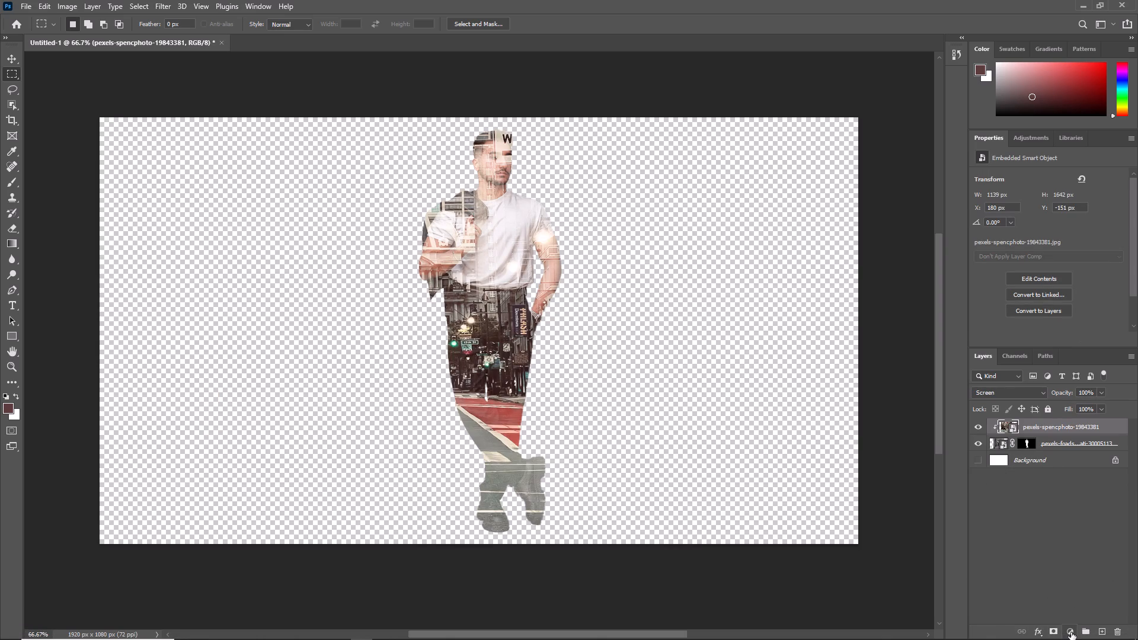
# Add a Gradient Map adjustment layer above the street photo layer, running from muted dark maroon to white.
pyautogui.click(1071, 632)
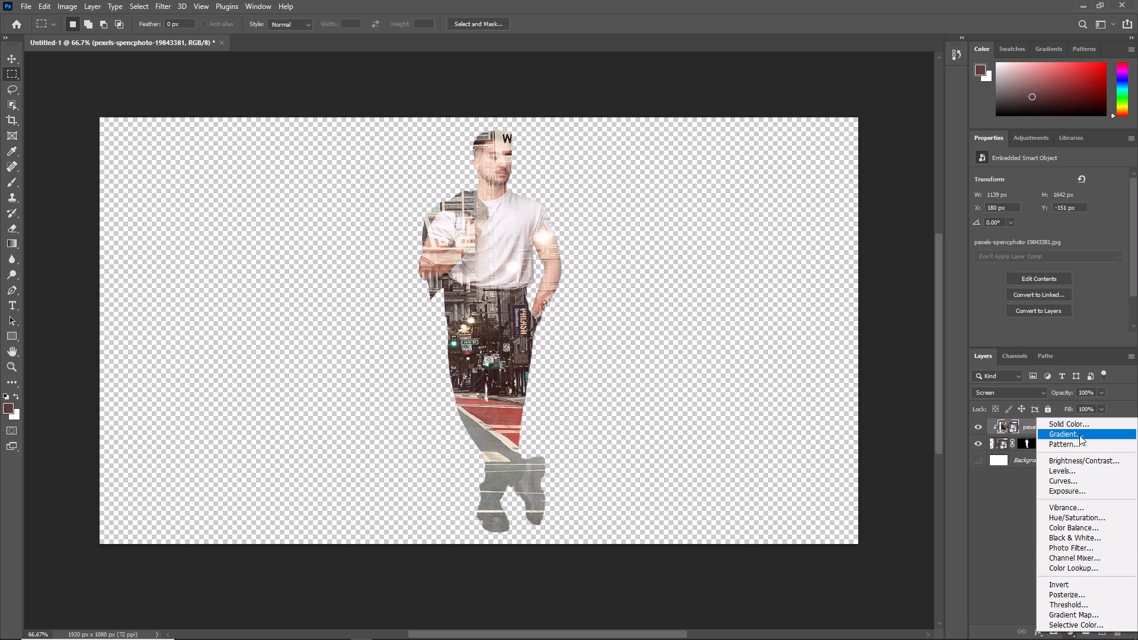
pyautogui.click(1090, 613)
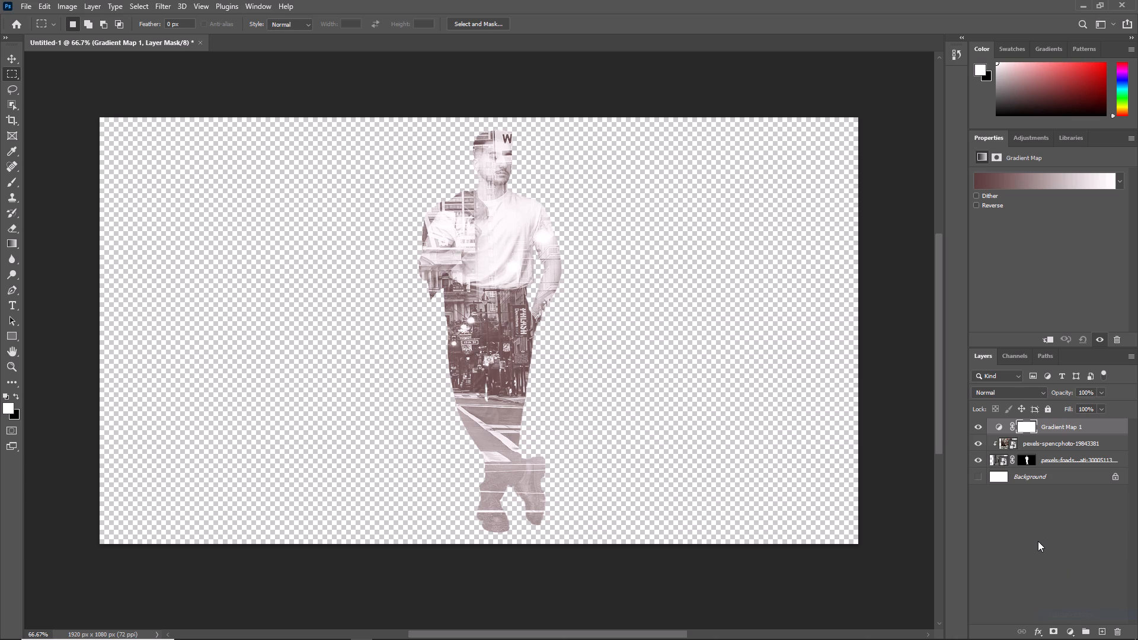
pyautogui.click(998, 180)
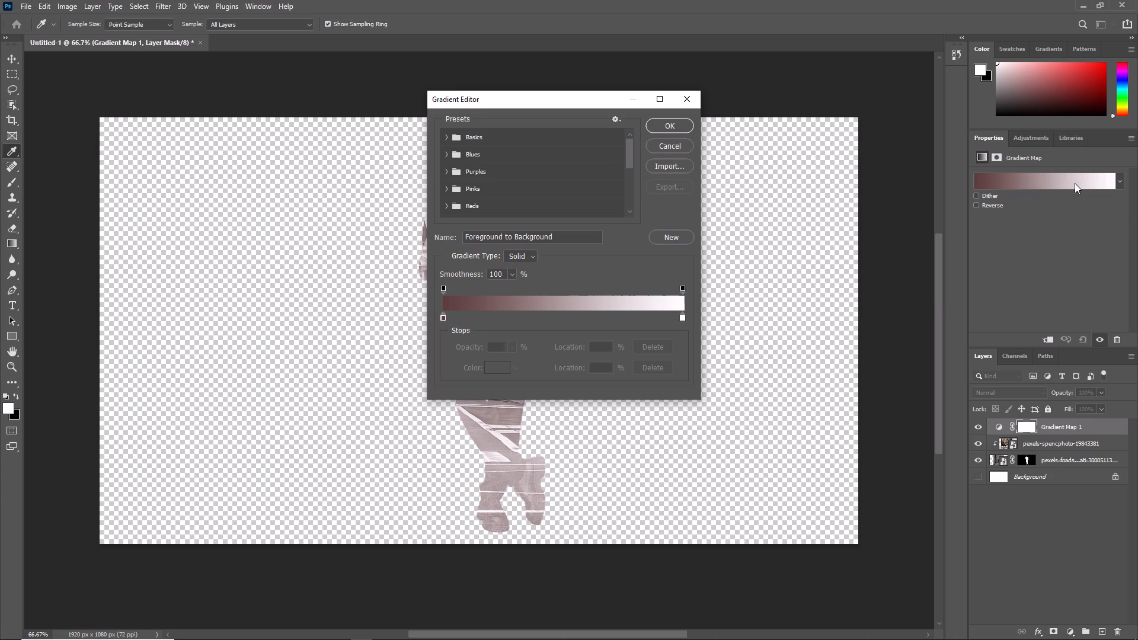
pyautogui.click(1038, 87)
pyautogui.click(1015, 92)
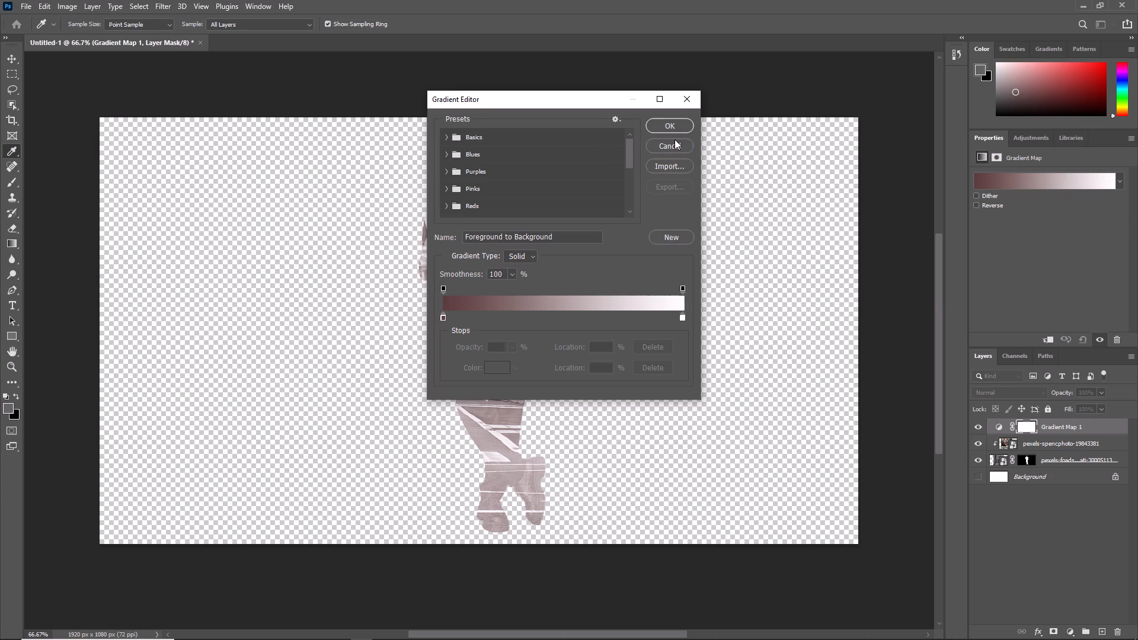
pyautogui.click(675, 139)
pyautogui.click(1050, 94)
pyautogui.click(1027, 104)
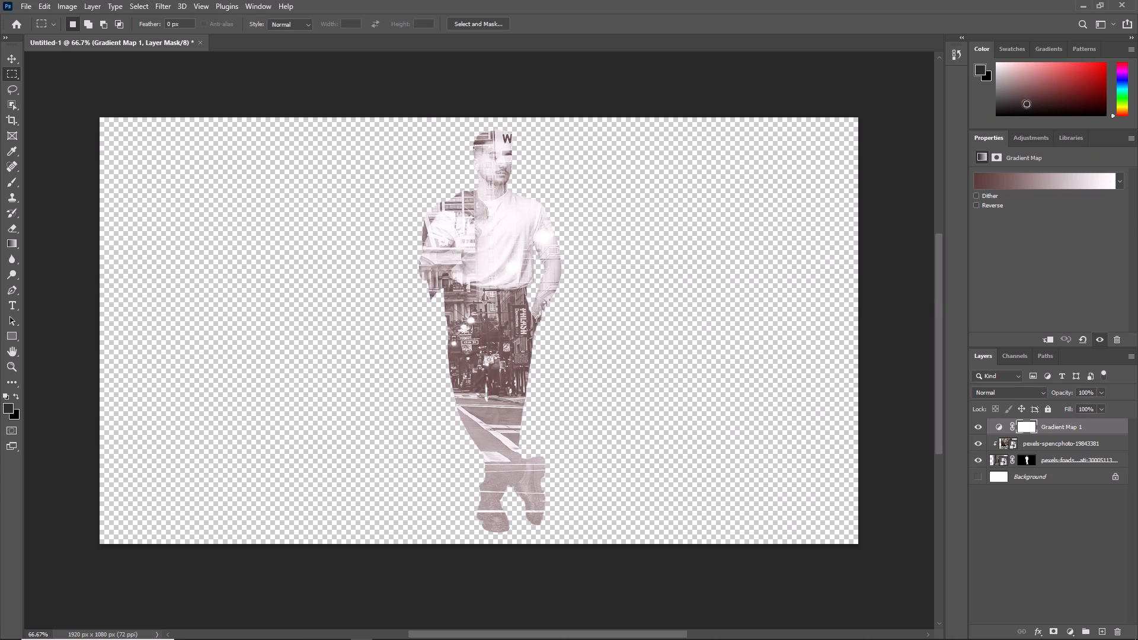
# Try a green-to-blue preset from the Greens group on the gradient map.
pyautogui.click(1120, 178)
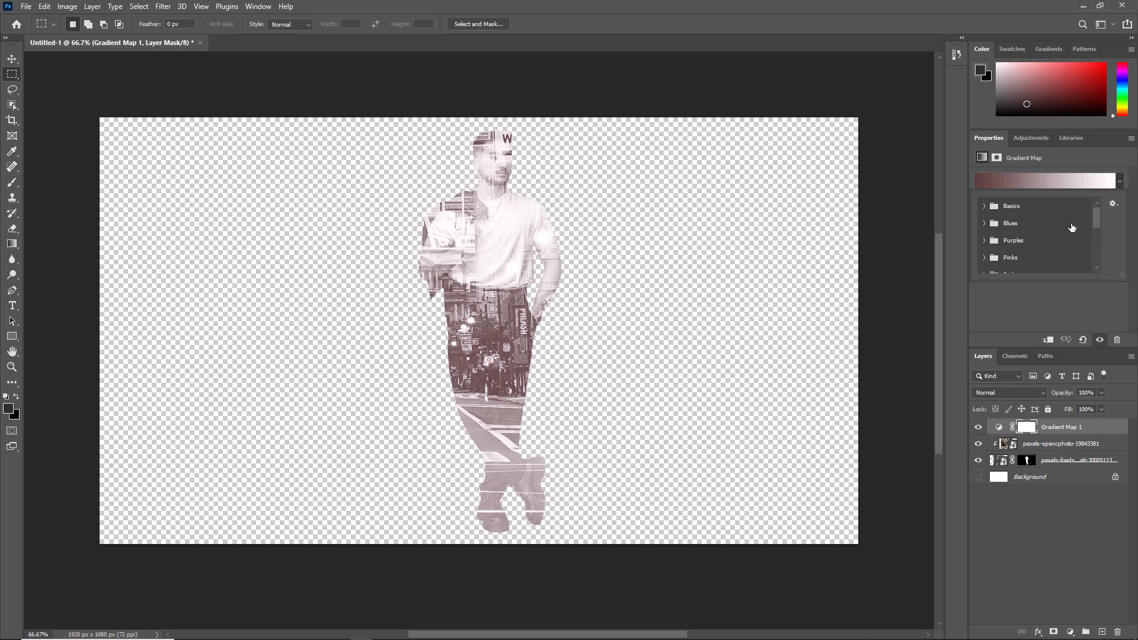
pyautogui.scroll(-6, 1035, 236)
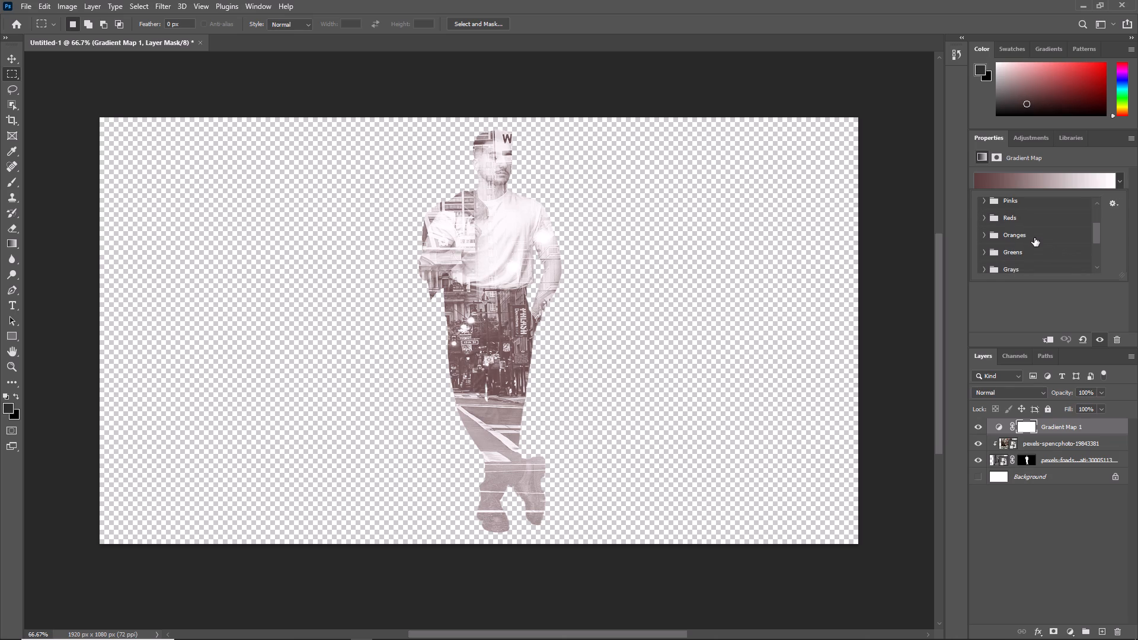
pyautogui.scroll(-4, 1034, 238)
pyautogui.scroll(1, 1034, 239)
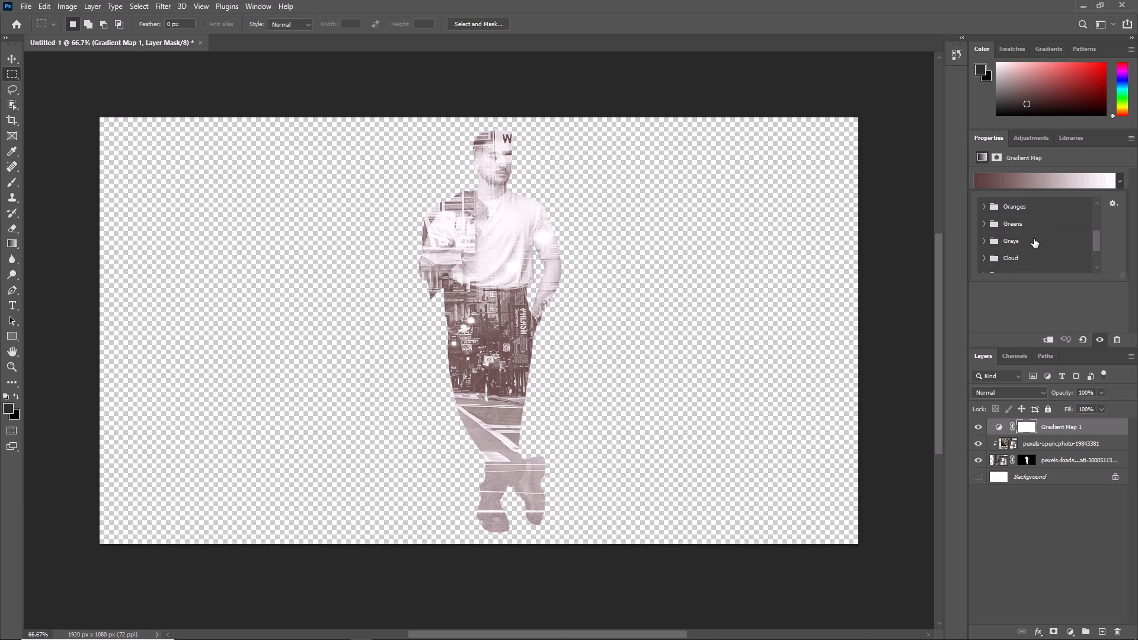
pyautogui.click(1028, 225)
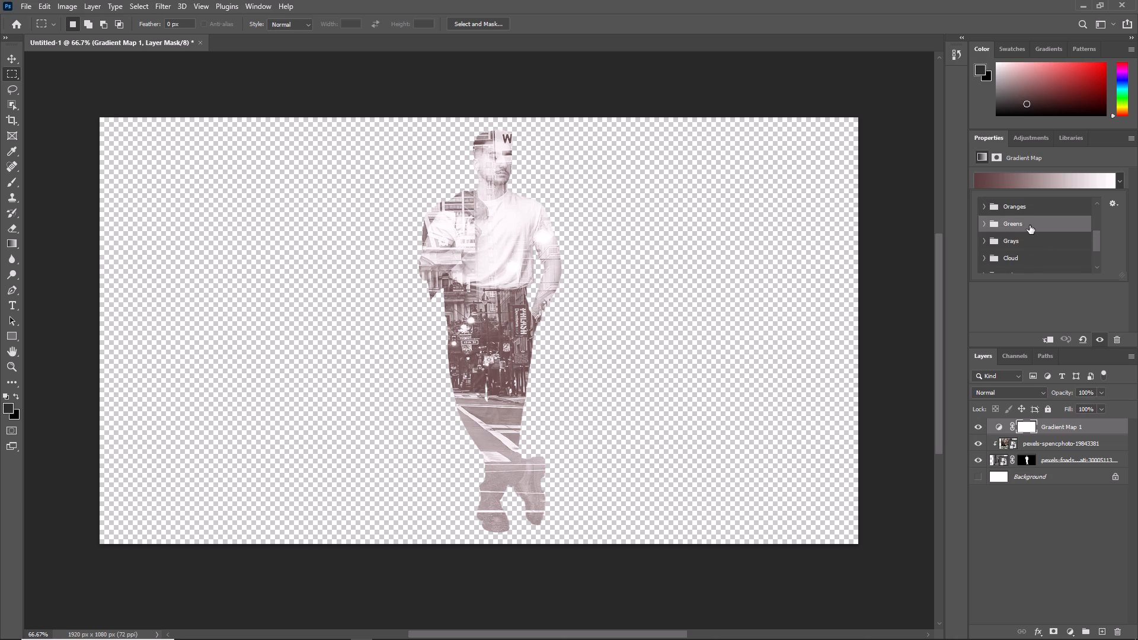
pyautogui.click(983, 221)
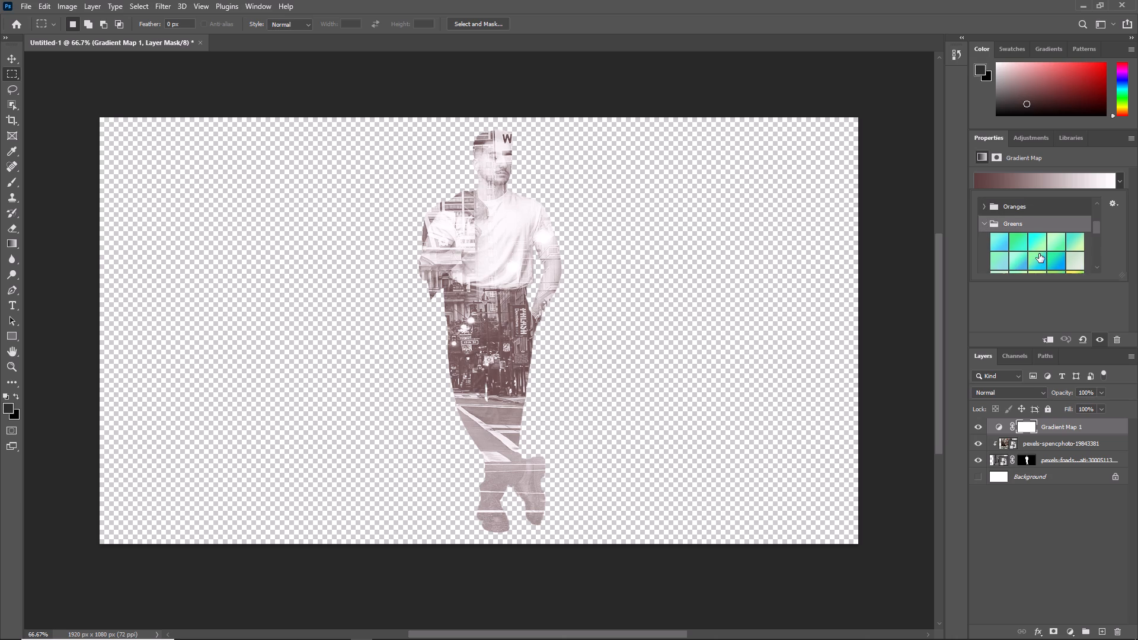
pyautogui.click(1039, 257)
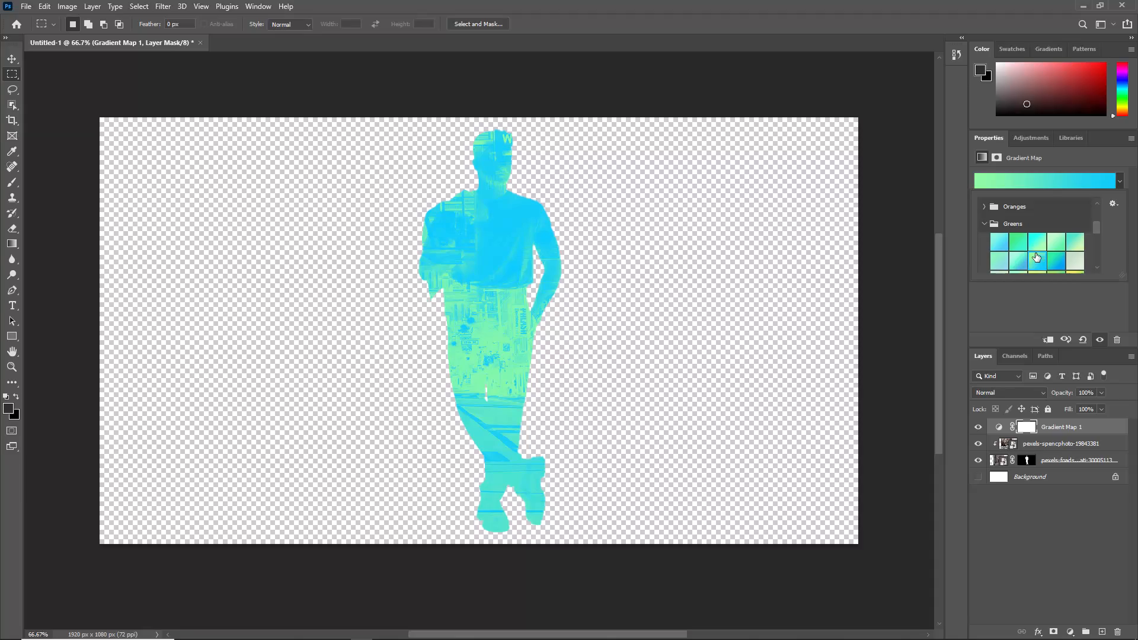
# Try presets from the Reds group on the gradient map and keep the red-to-purple one.
pyautogui.scroll(4, 1041, 257)
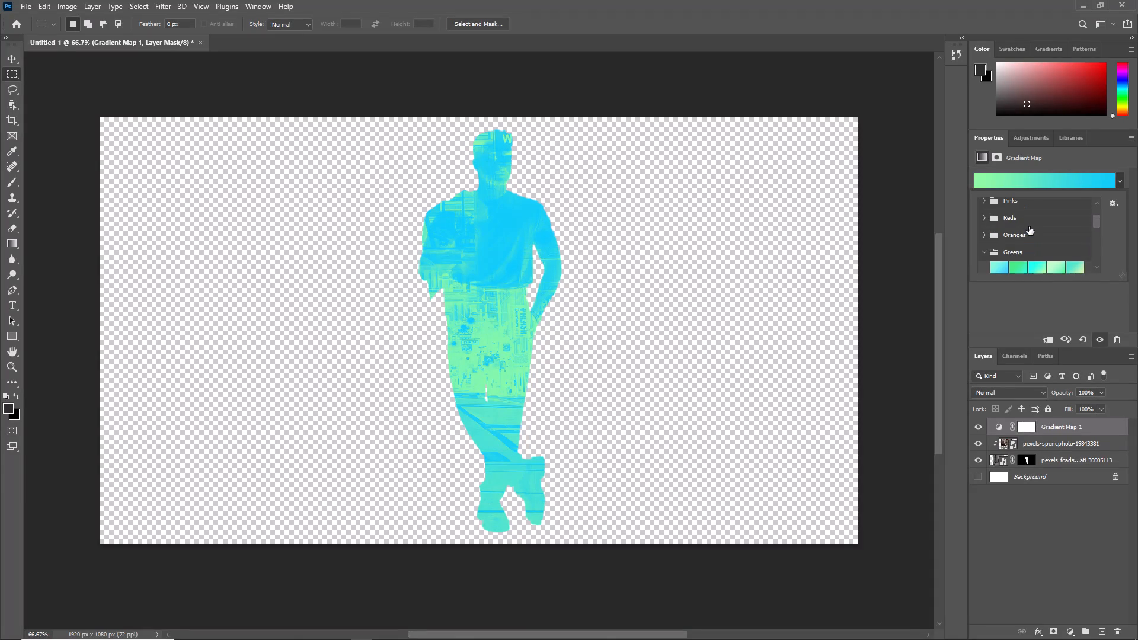
pyautogui.click(982, 228)
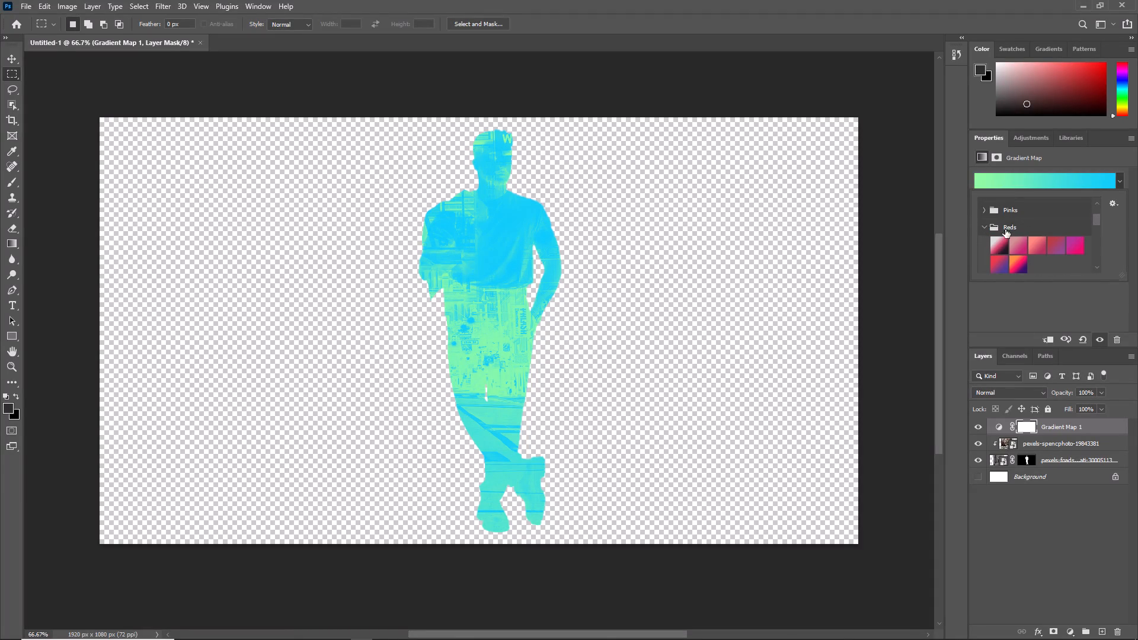
pyautogui.click(1021, 245)
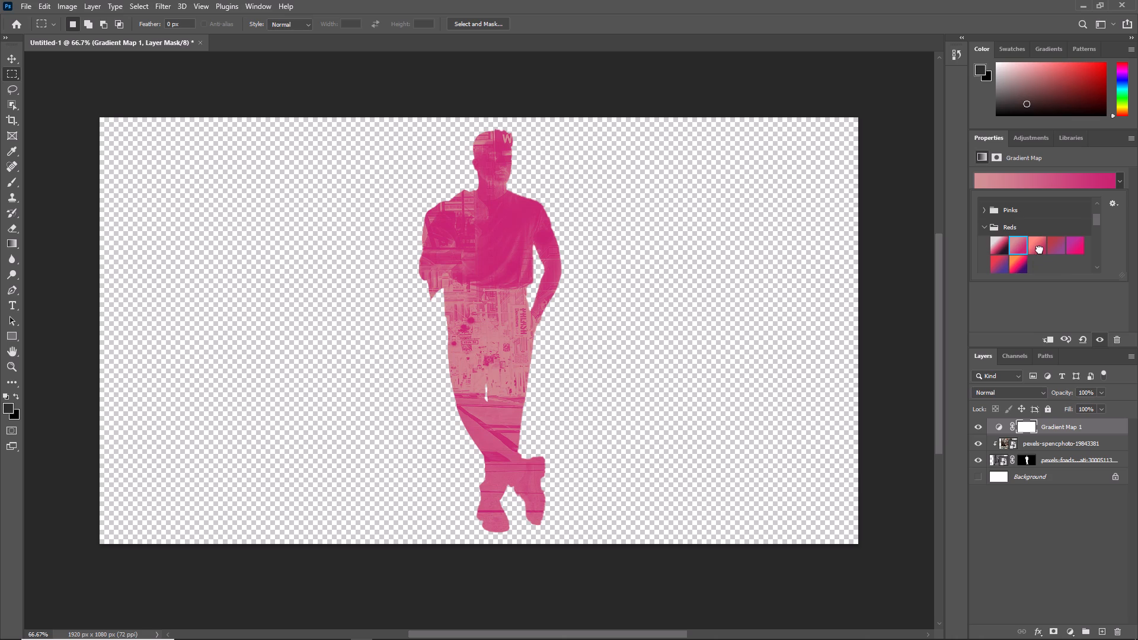
pyautogui.click(1040, 249)
pyautogui.click(1060, 247)
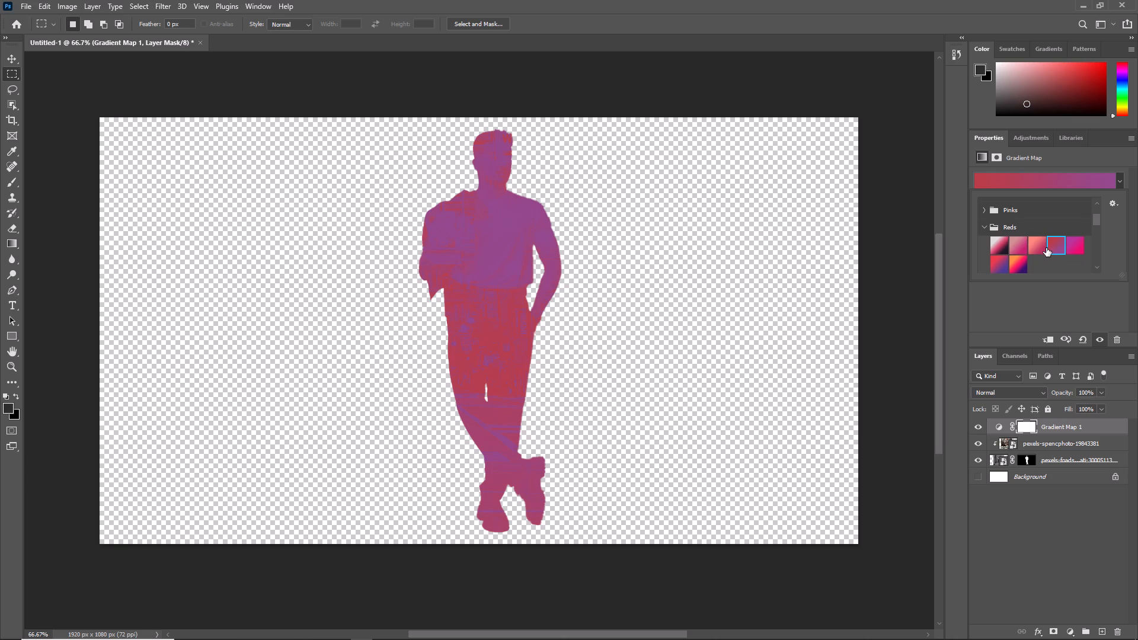
# Set the Gradient Map layer to Soft Light blending at 64% opacity.
pyautogui.click(1030, 393)
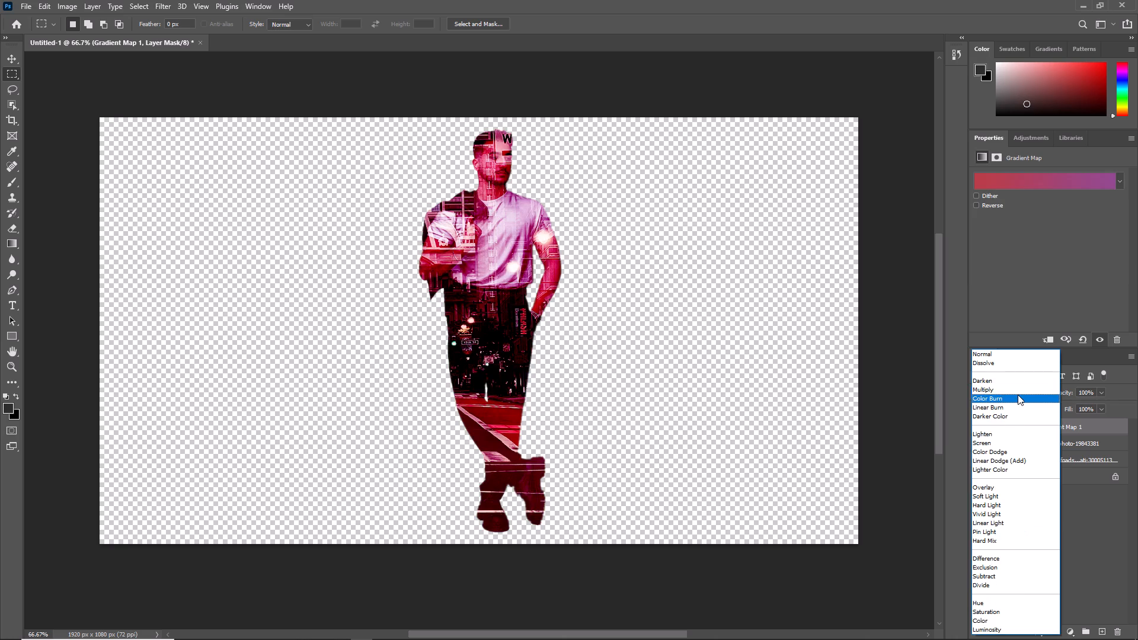
pyautogui.click(987, 497)
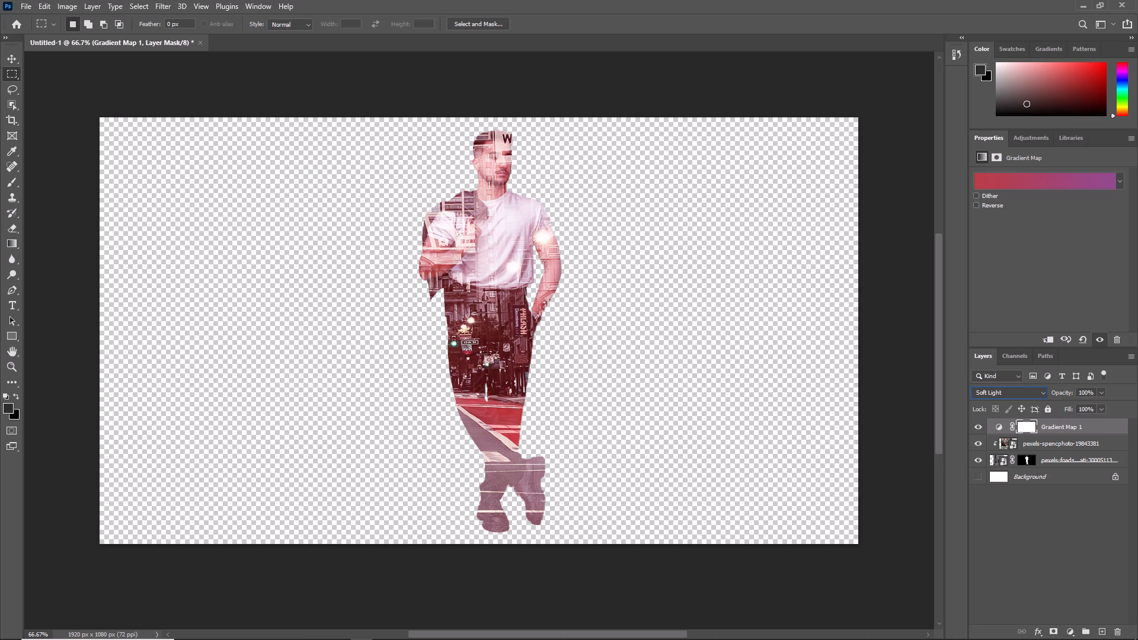
pyautogui.click(1098, 392)
pyautogui.click(1078, 403)
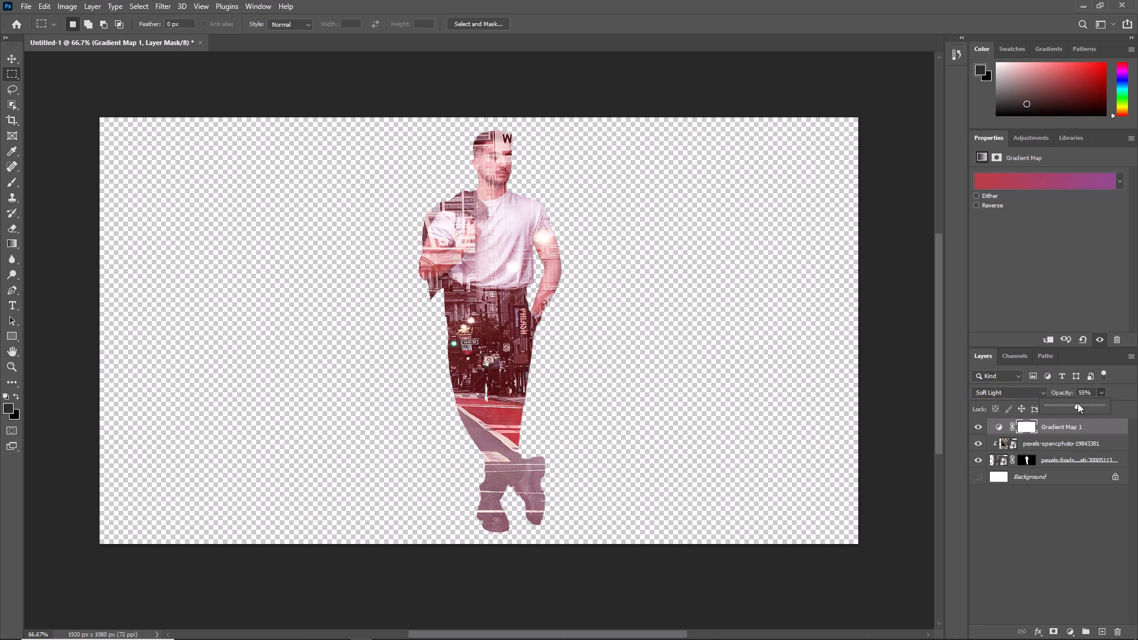
pyautogui.click(1082, 405)
pyautogui.press('Return')
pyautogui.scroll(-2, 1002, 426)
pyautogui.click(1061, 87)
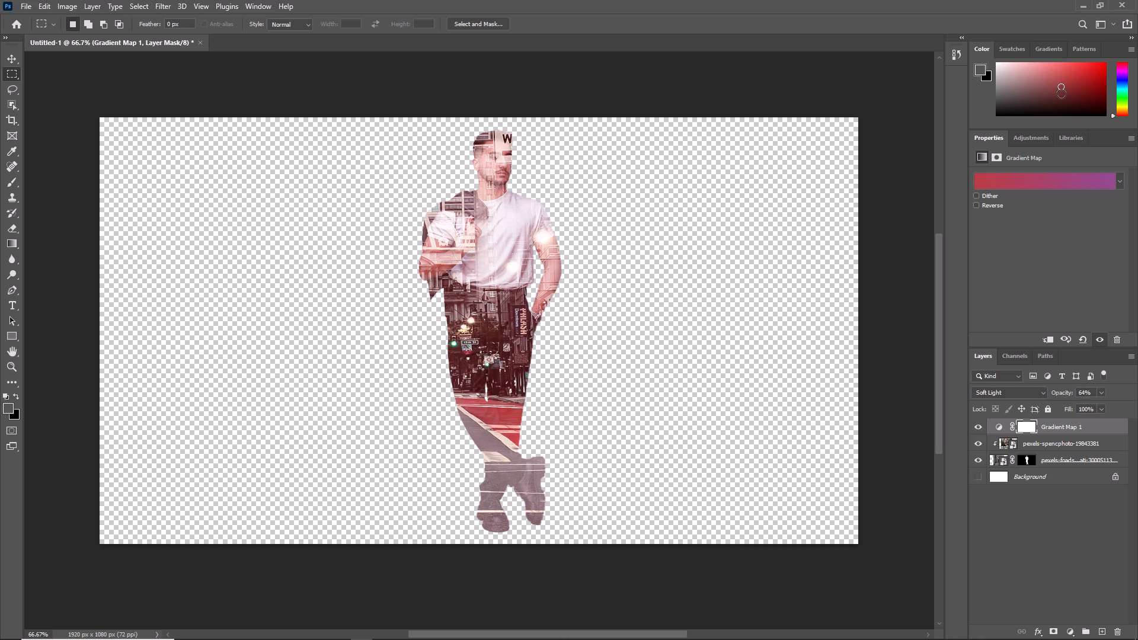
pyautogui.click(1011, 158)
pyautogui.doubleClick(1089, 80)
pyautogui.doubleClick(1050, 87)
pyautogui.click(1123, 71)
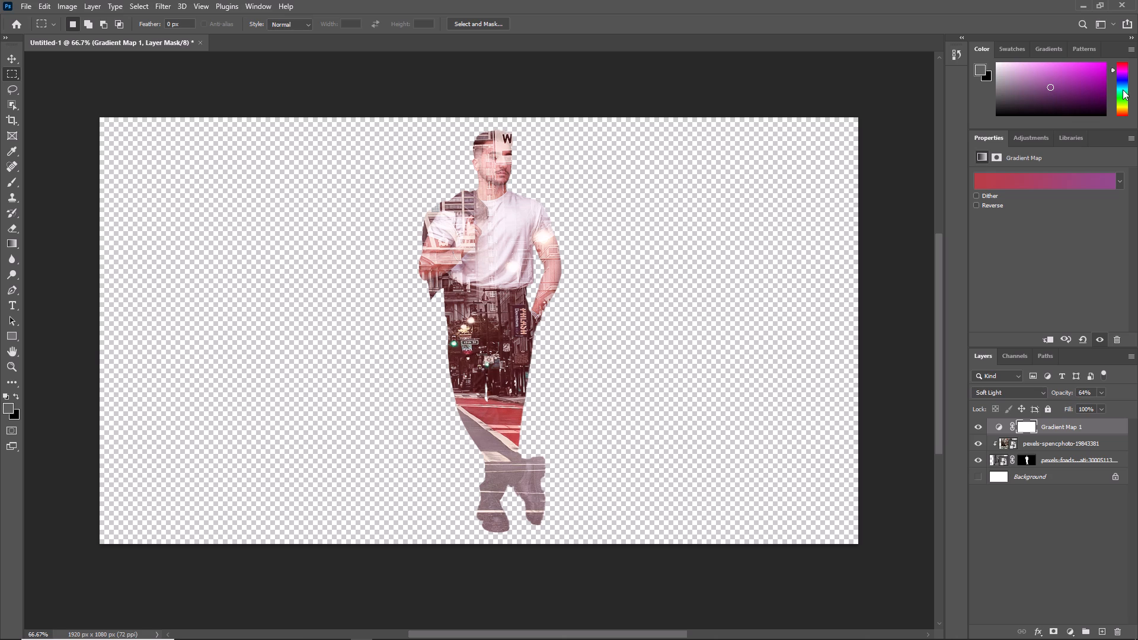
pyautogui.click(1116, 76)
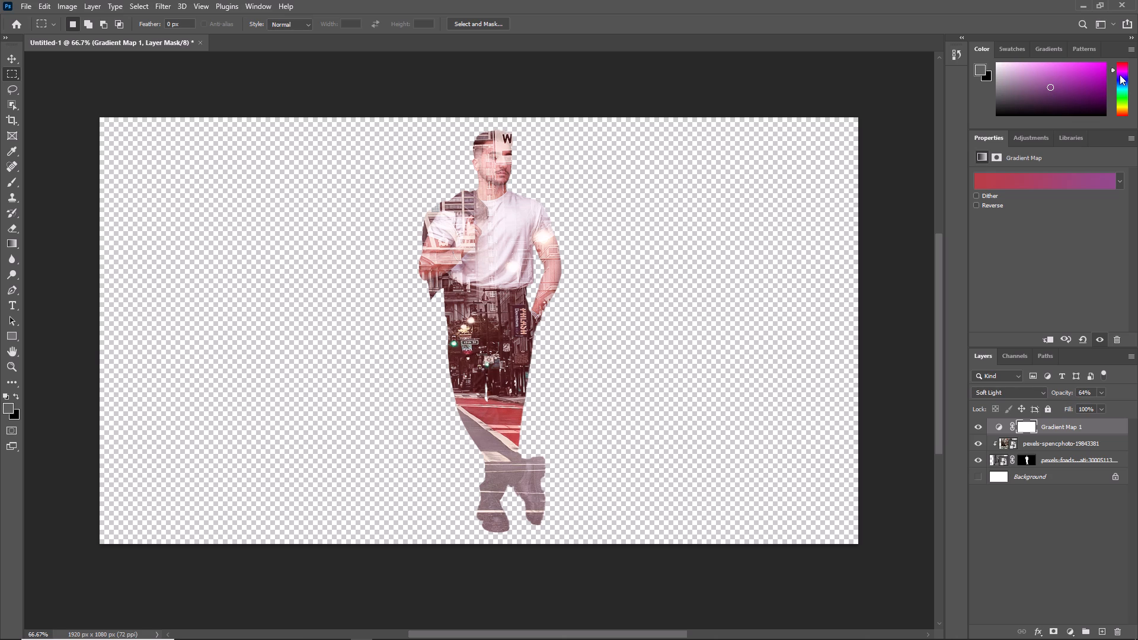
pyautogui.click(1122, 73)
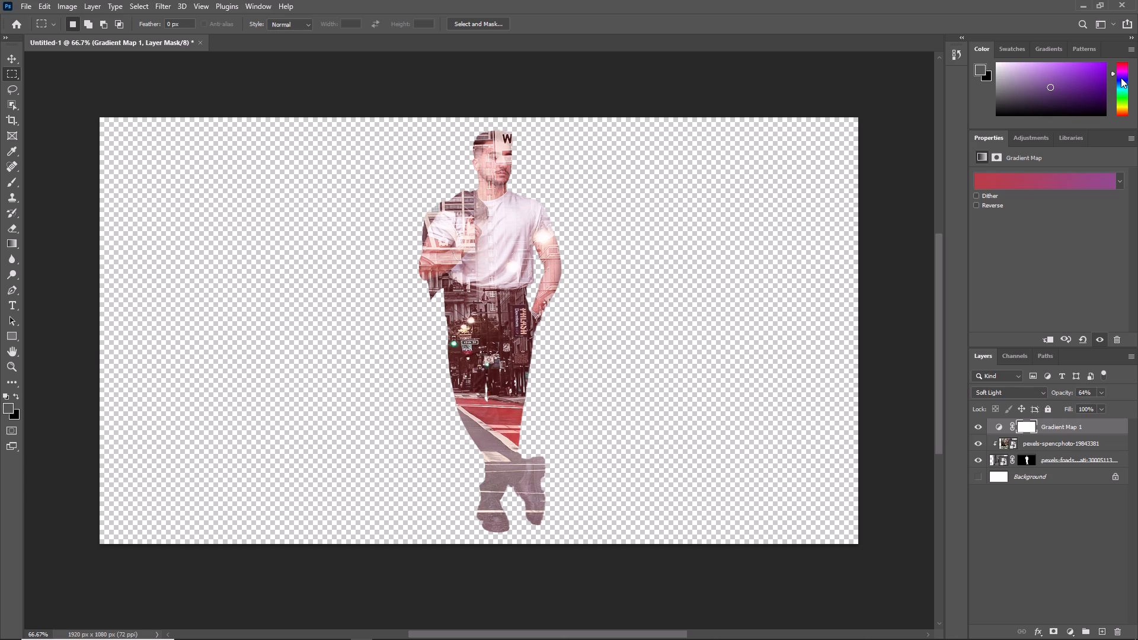
# Browse the gradient preset groups from Reds down to Iridescent for an alternative to the current gradient map.
pyautogui.click(1057, 55)
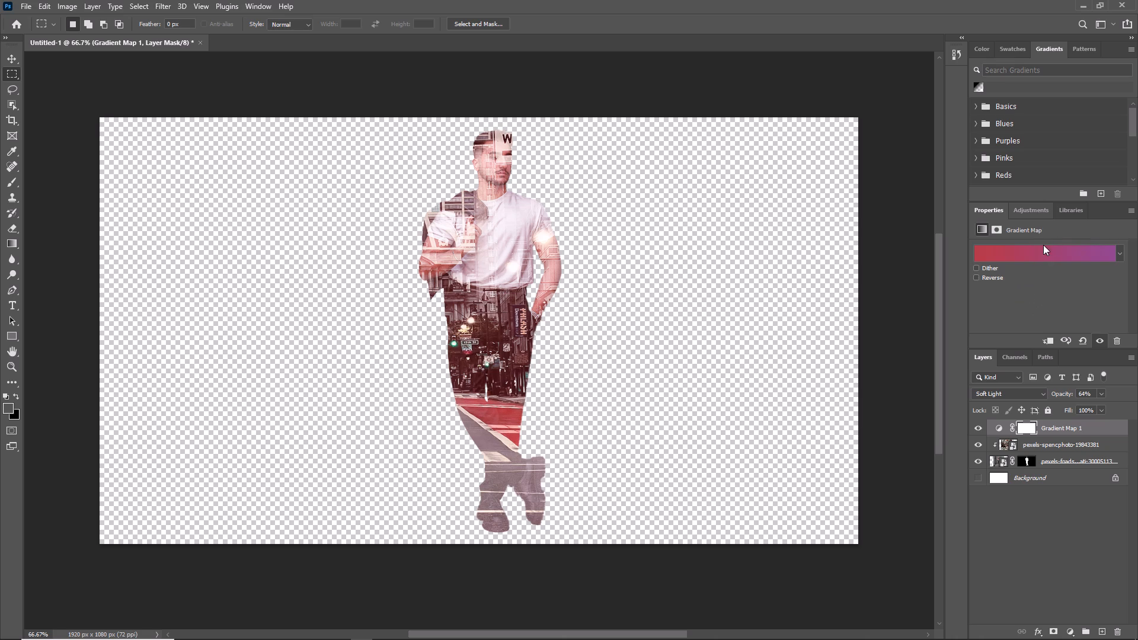
pyautogui.click(977, 174)
pyautogui.scroll(-2, 1013, 149)
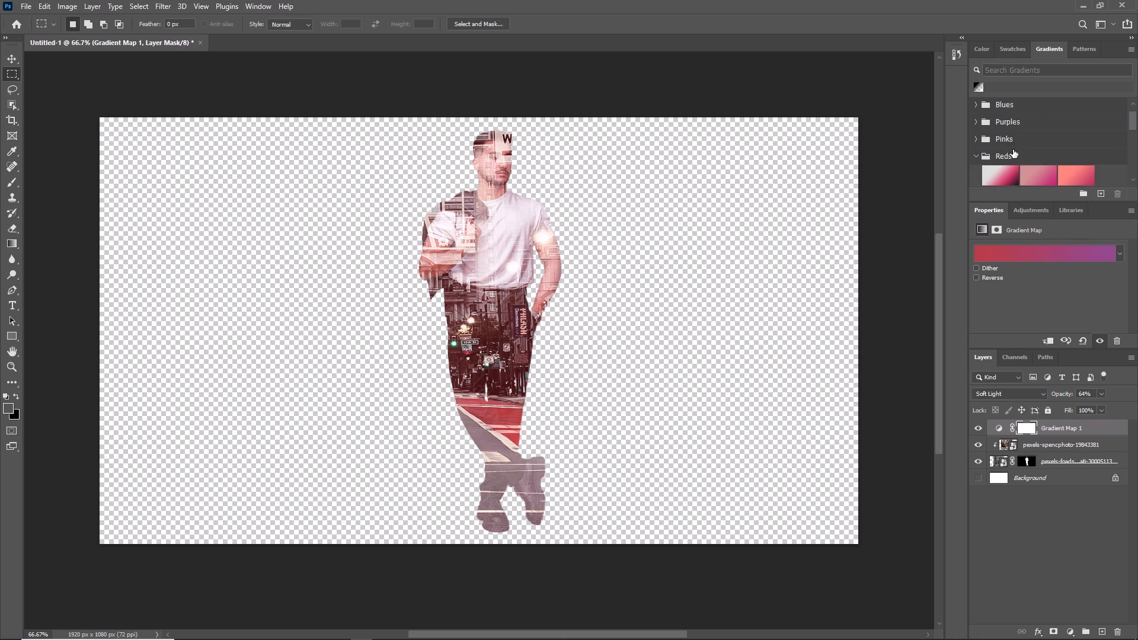
pyautogui.scroll(-12, 1021, 149)
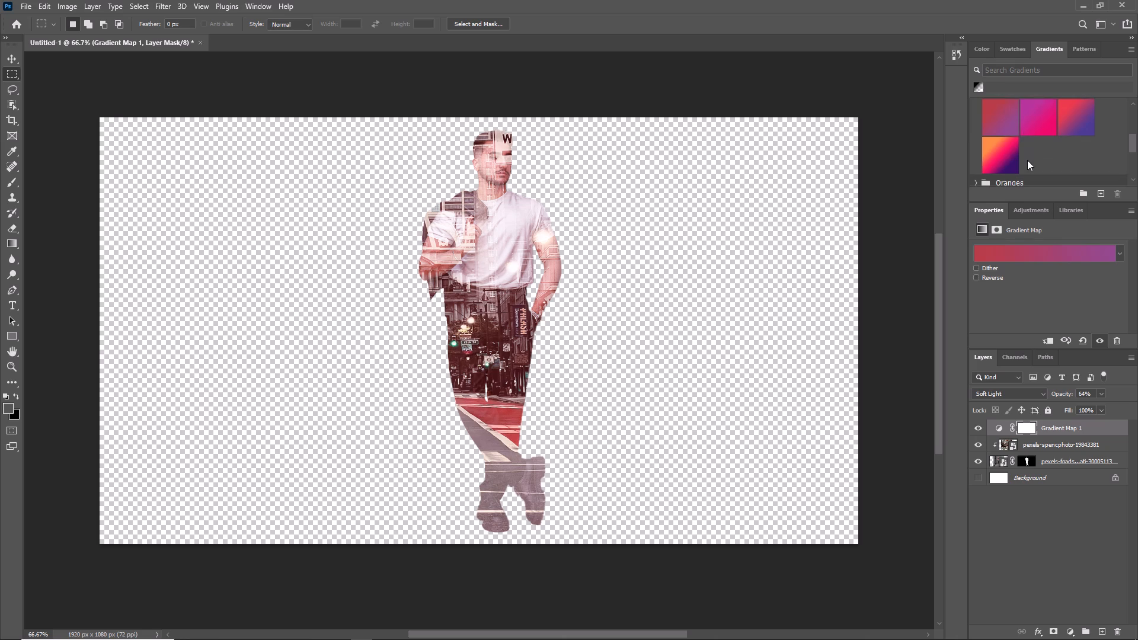
pyautogui.scroll(-4, 1027, 160)
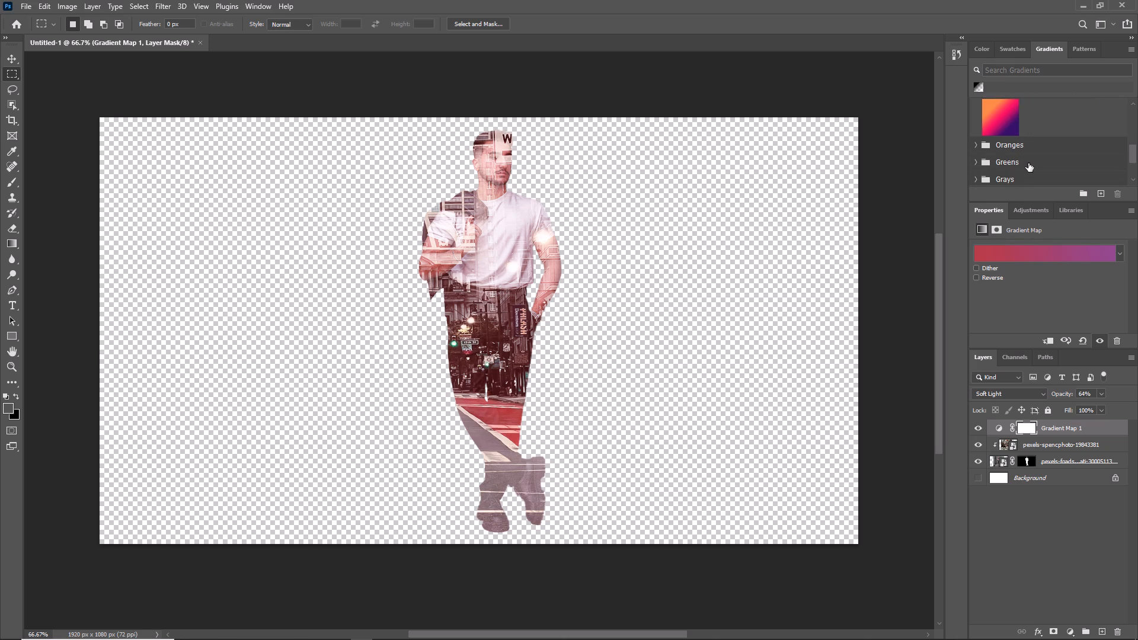
pyautogui.scroll(-1, 1028, 163)
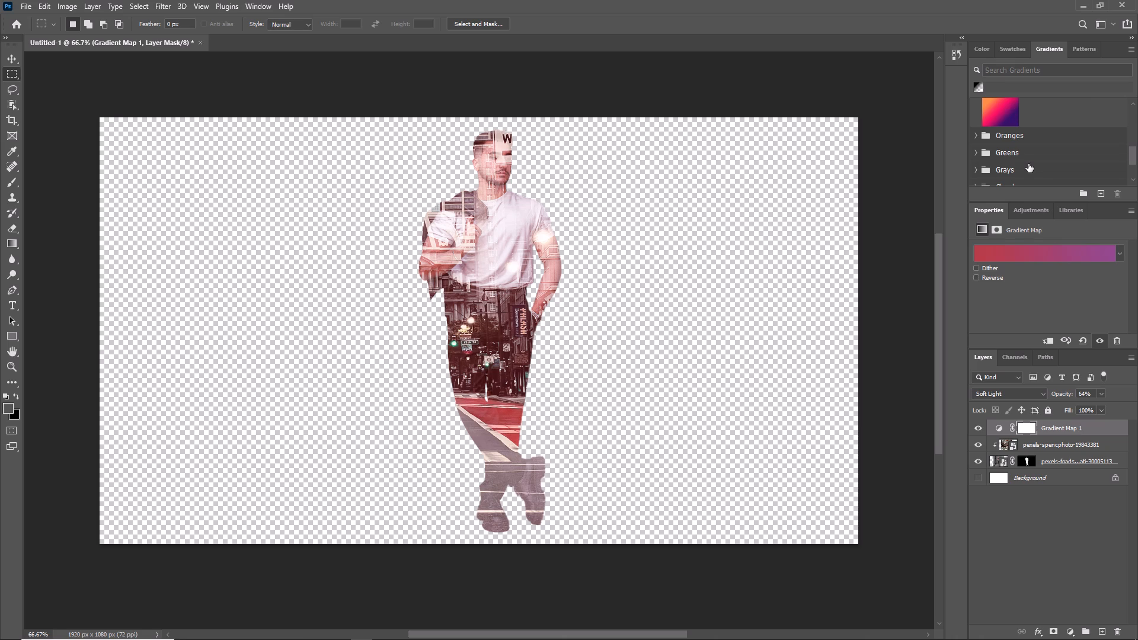
pyautogui.scroll(-1, 1028, 164)
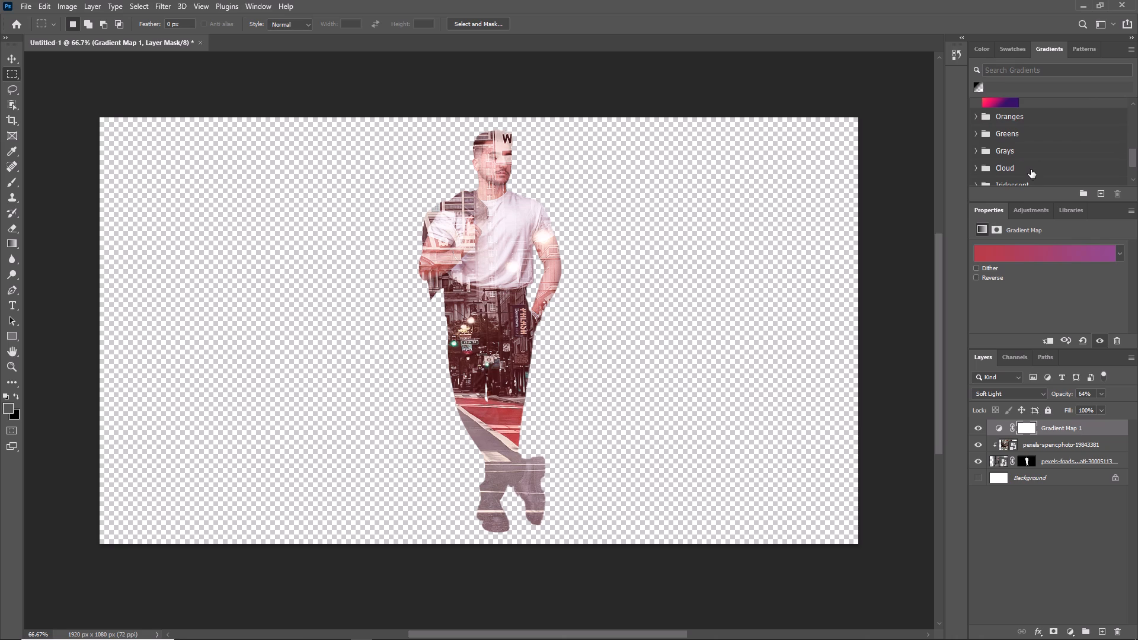
pyautogui.scroll(-1, 1036, 177)
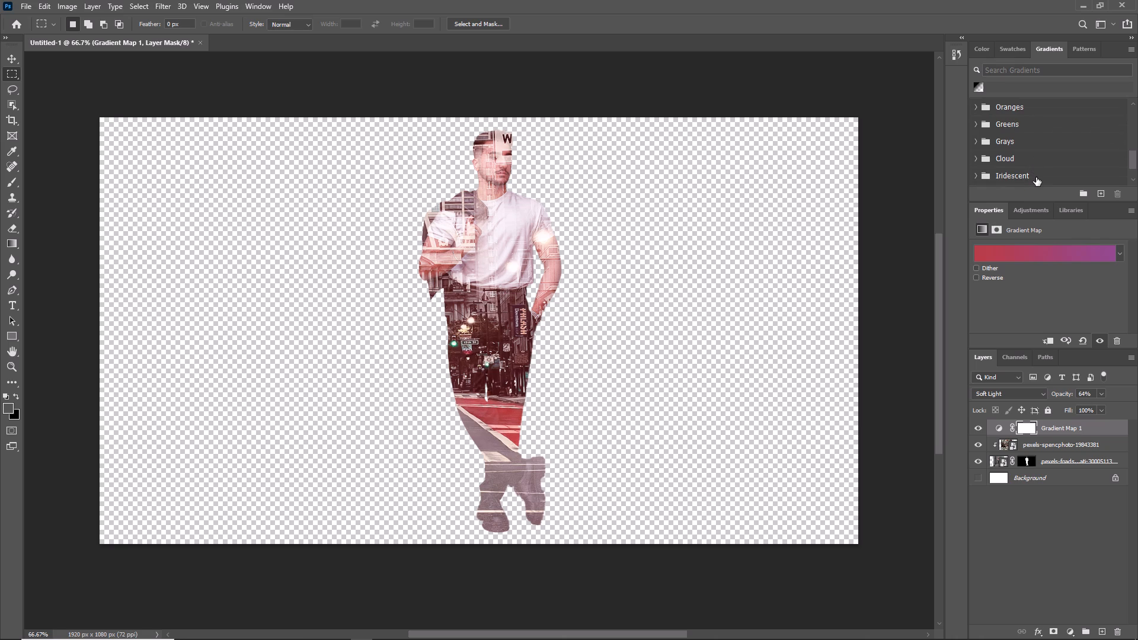
# Show the white Background layer behind the cut-out man.
pyautogui.click(980, 478)
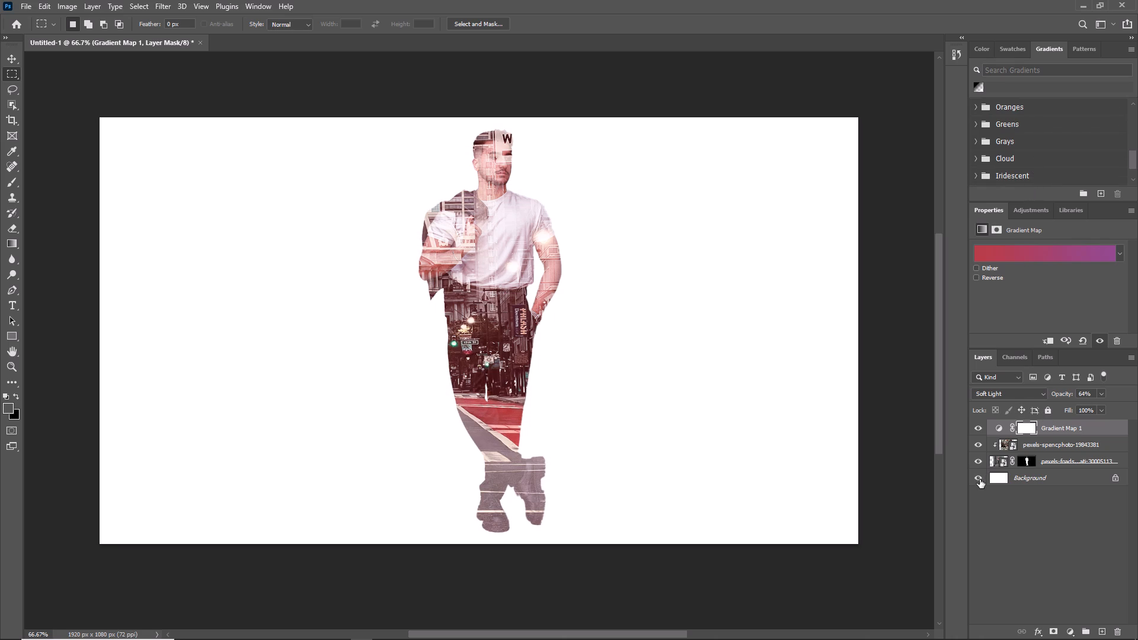
# Set the opacity of the street photo layer to 70% and deselect all layers.
pyautogui.click(1033, 444)
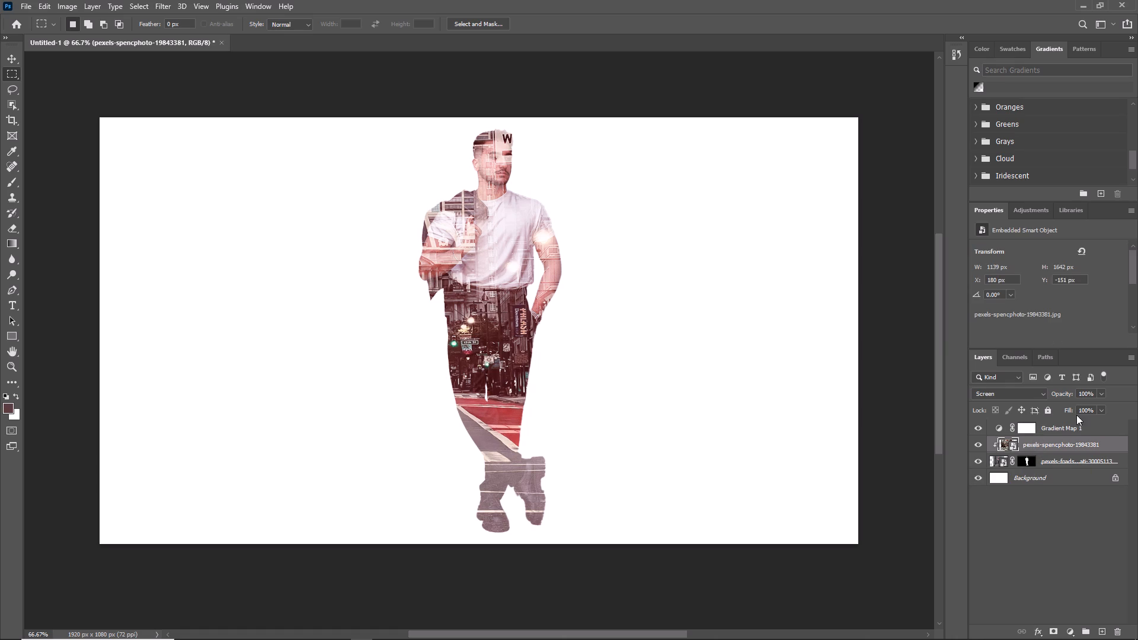
pyautogui.click(1085, 391)
pyautogui.click(1089, 393)
pyautogui.moveTo(1085, 393); pyautogui.dragTo(1073, 393)
pyautogui.press('7')
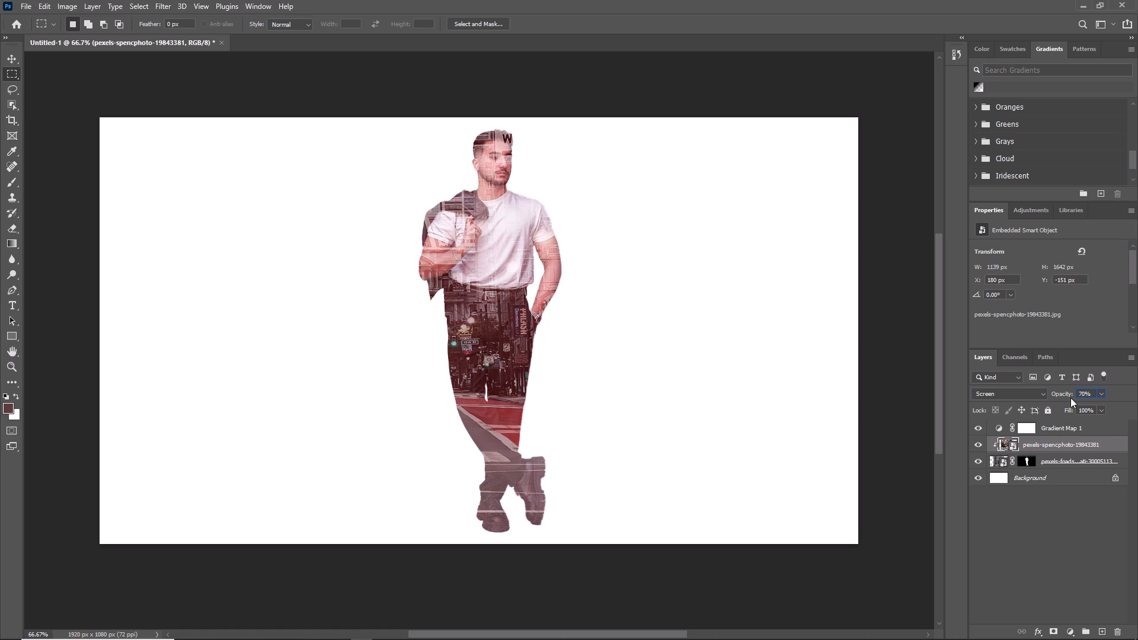
pyautogui.click(1081, 514)
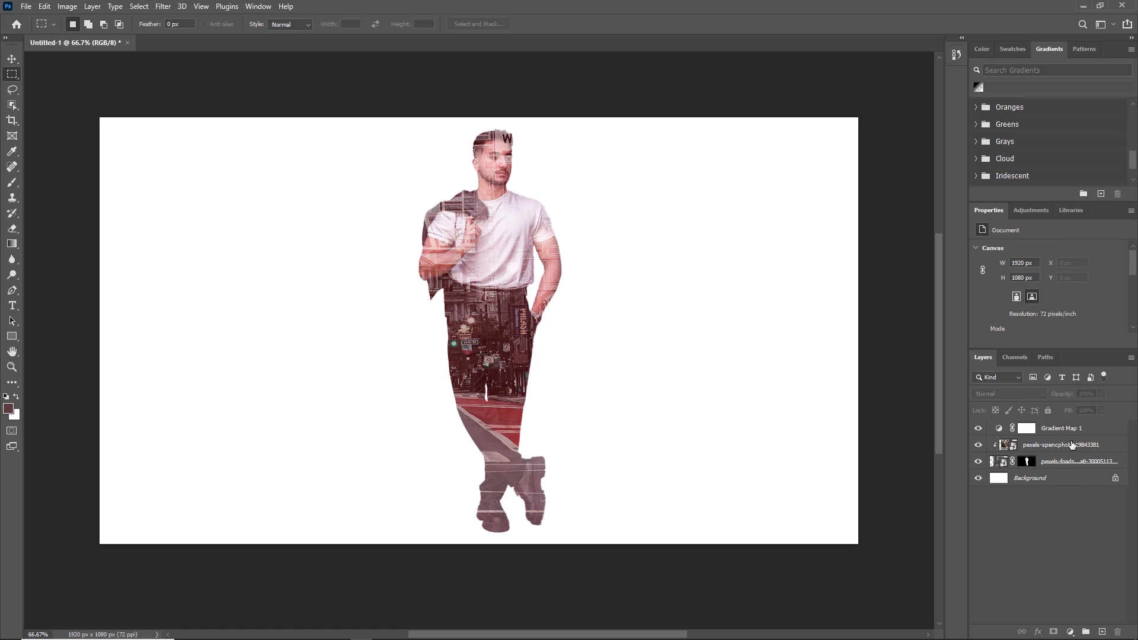
# Examine what the man and street photo layers contribute by toggling each one's visibility off and back on.
pyautogui.click(1047, 443)
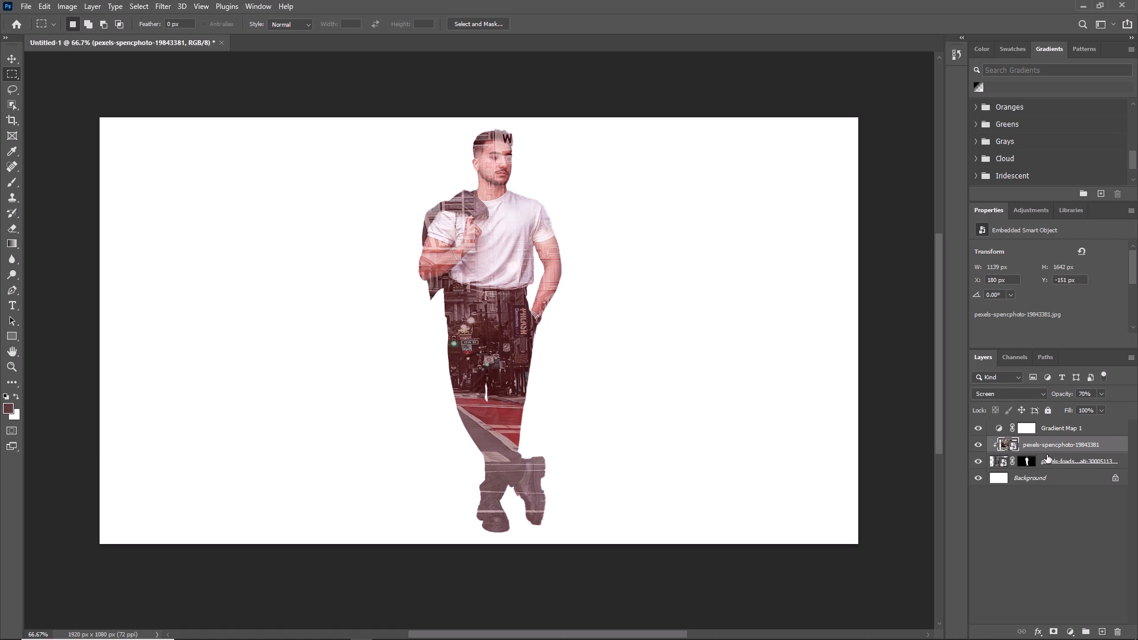
pyautogui.click(1059, 460)
pyautogui.moveTo(1088, 393); pyautogui.dragTo(1073, 394)
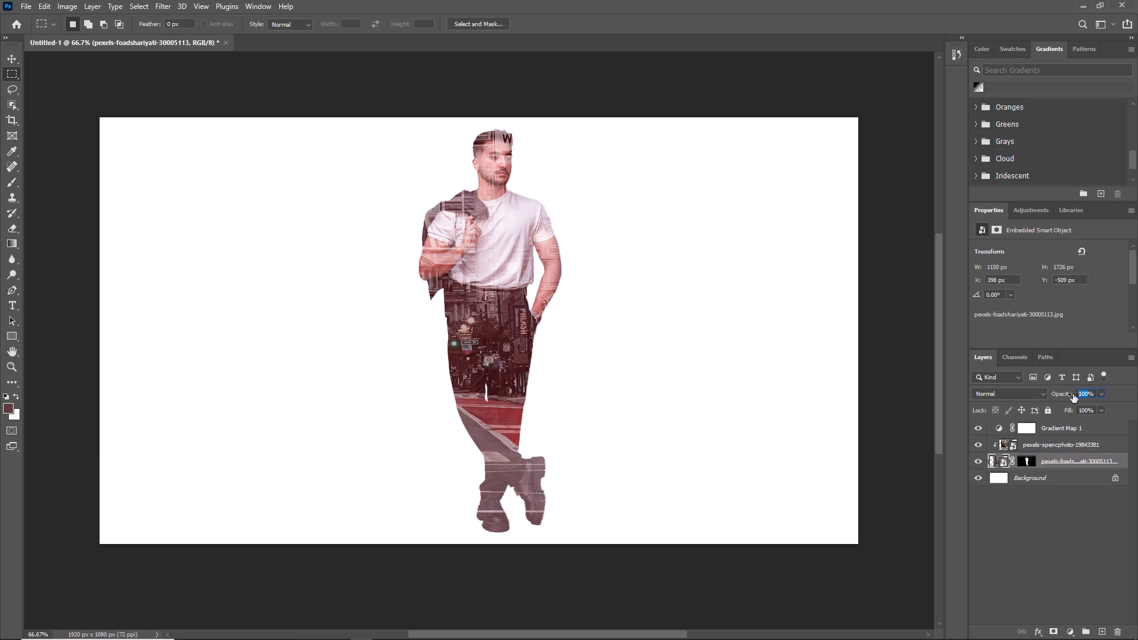
pyautogui.moveTo(1073, 394); pyautogui.dragTo(1075, 393)
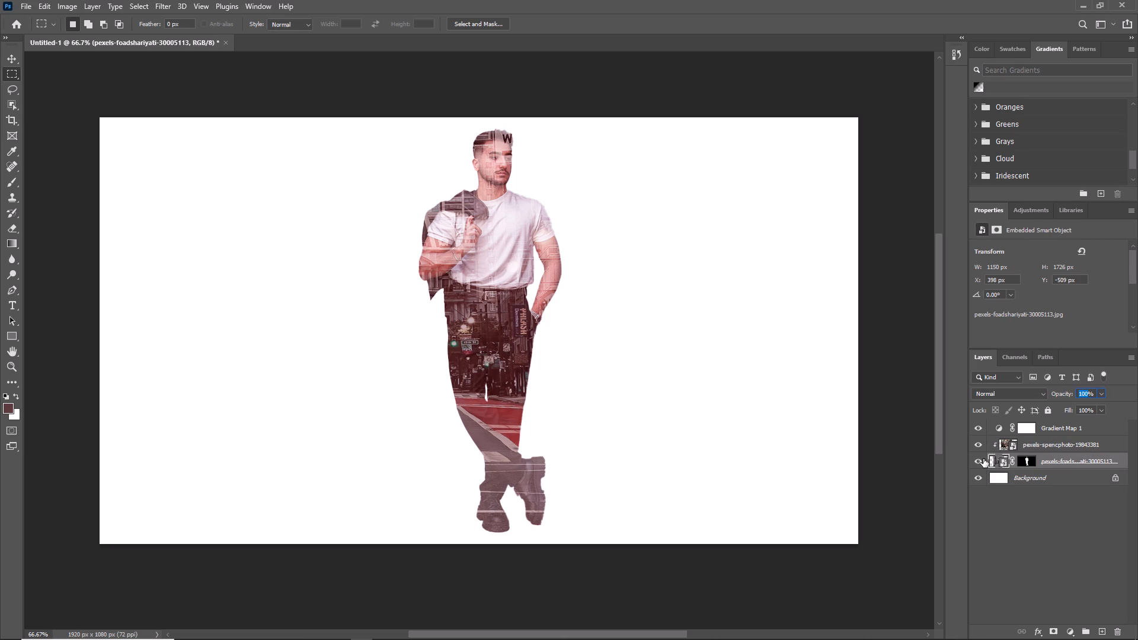
pyautogui.click(983, 459)
pyautogui.click(983, 459)
pyautogui.click(1045, 428)
pyautogui.click(976, 444)
pyautogui.click(976, 444)
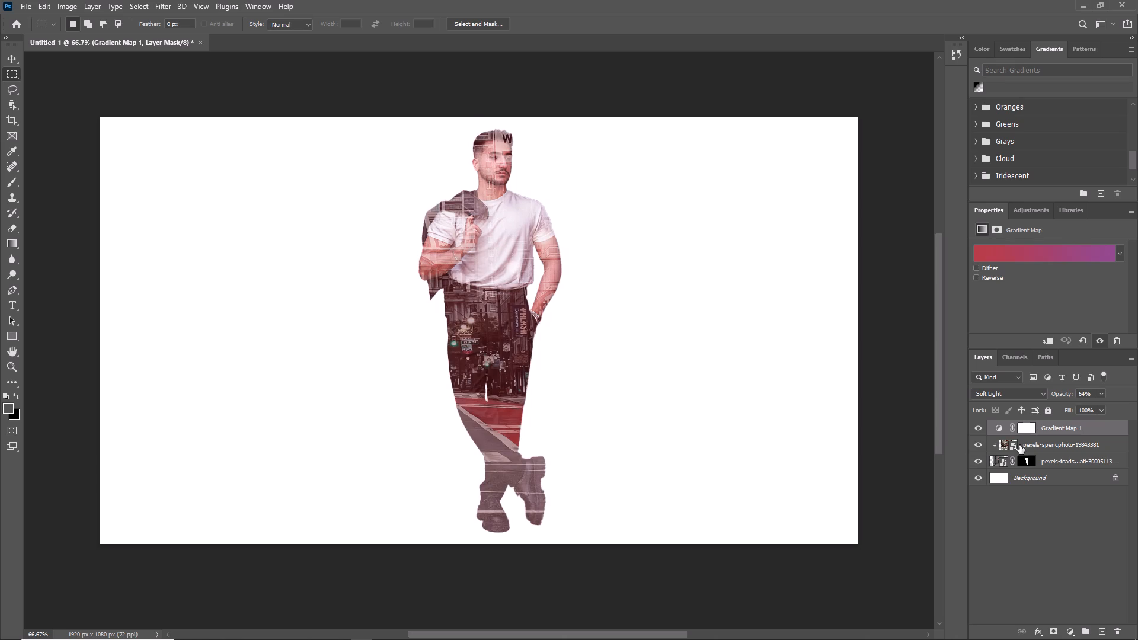
# Open the street photo smart object's contents for viewing, and return to the Untitled-1 composition.
pyautogui.click(1035, 446)
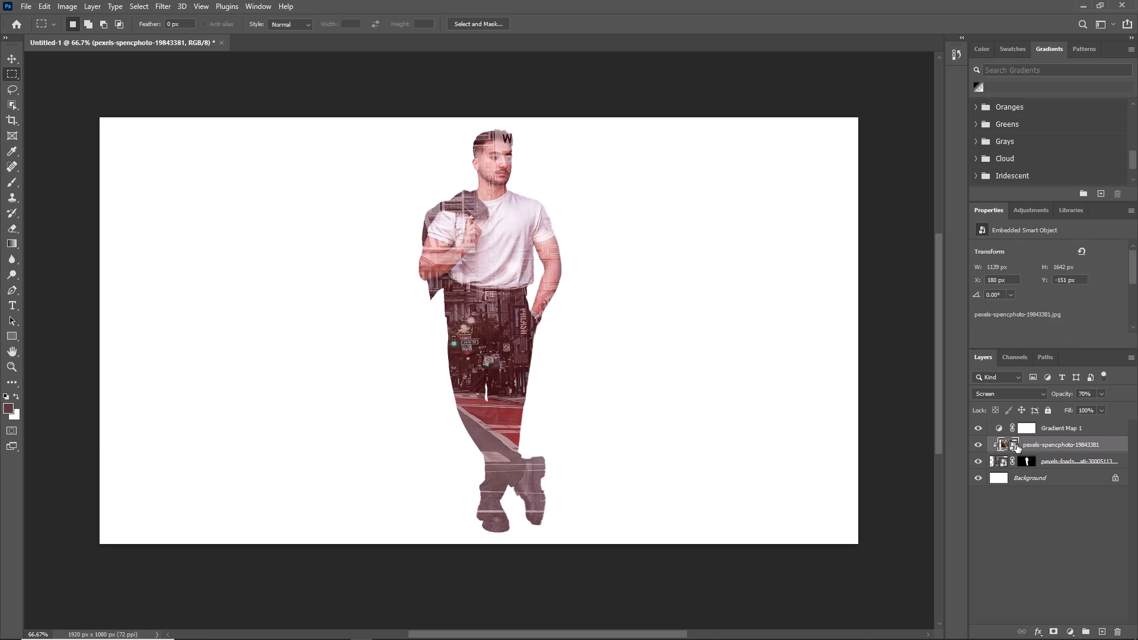
pyautogui.doubleClick(1013, 444)
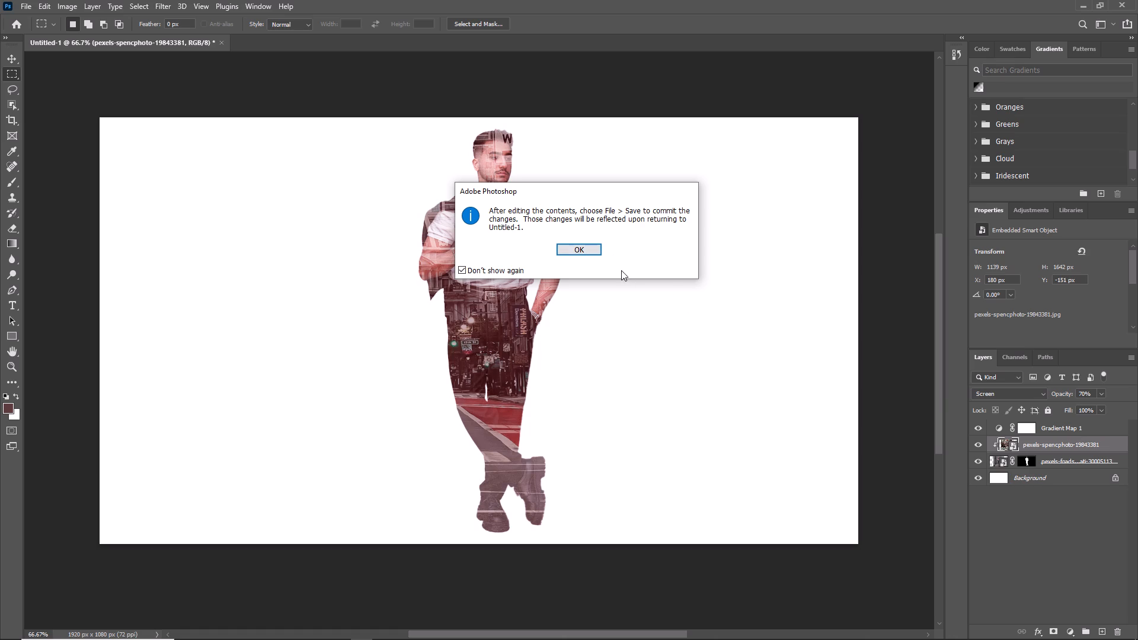
pyautogui.click(632, 316)
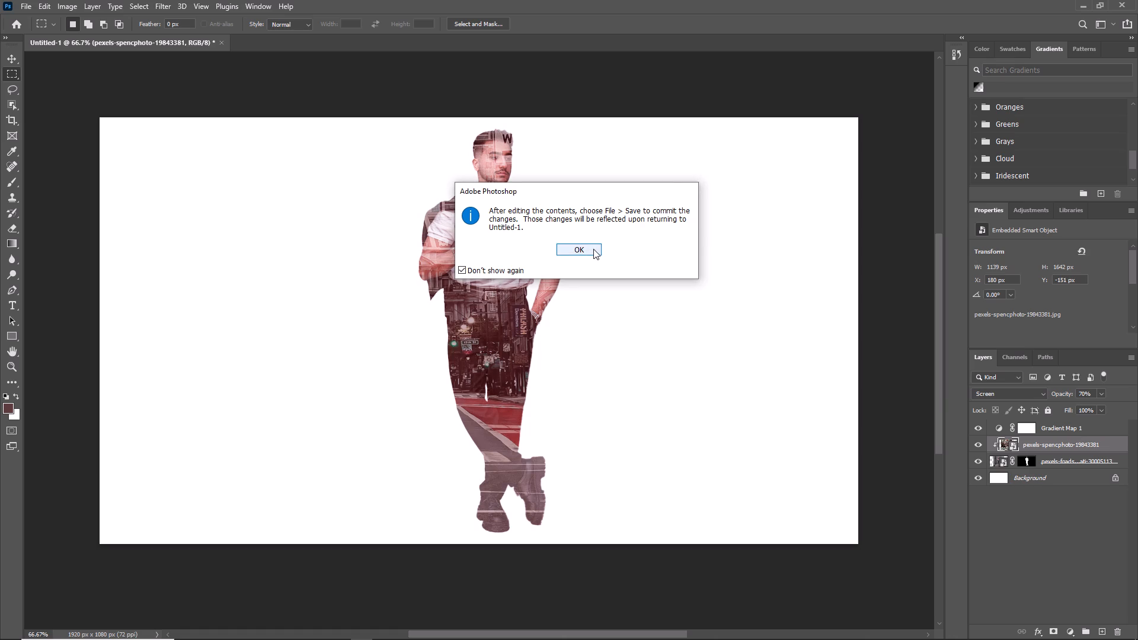
pyautogui.click(593, 249)
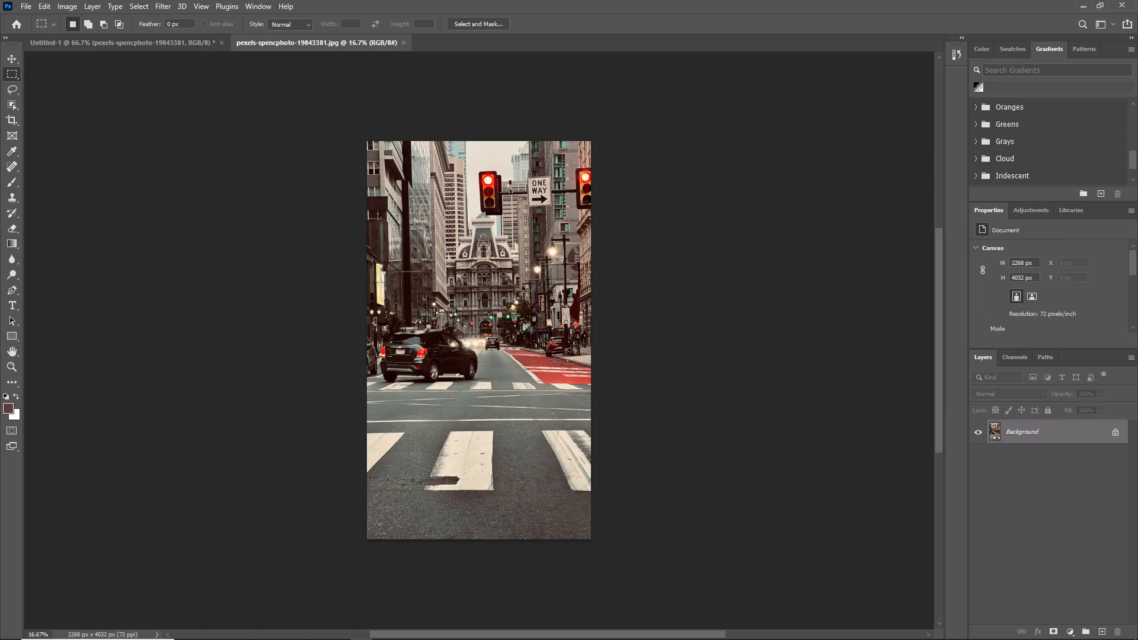
pyautogui.click(553, 362)
pyautogui.click(109, 47)
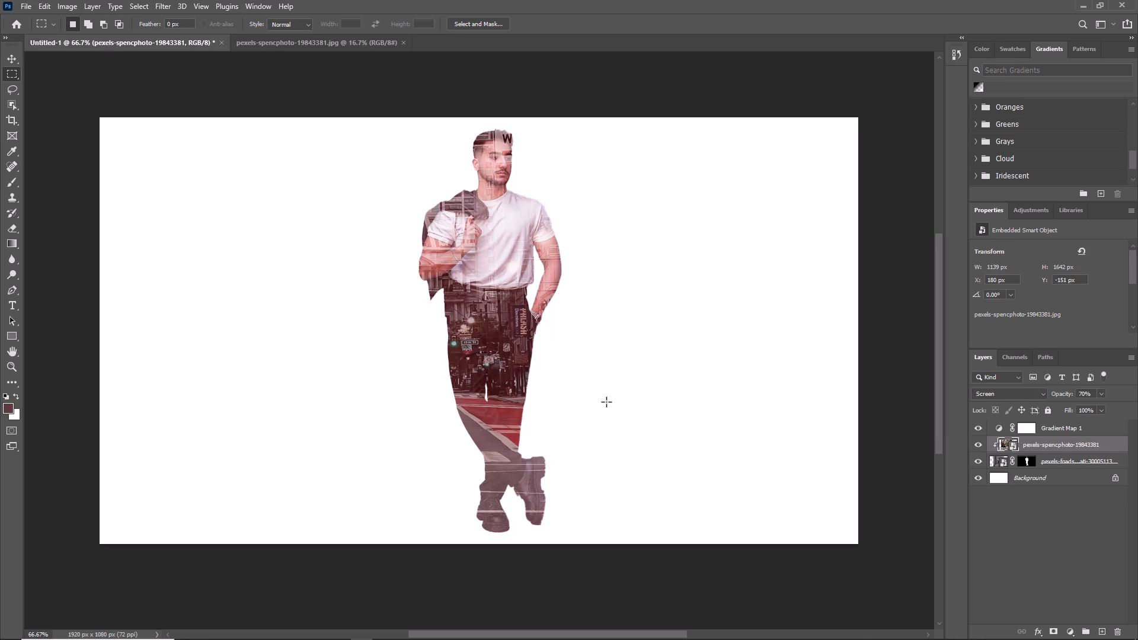
# Select the Gradient Map 1 adjustment layer.
pyautogui.click(1048, 428)
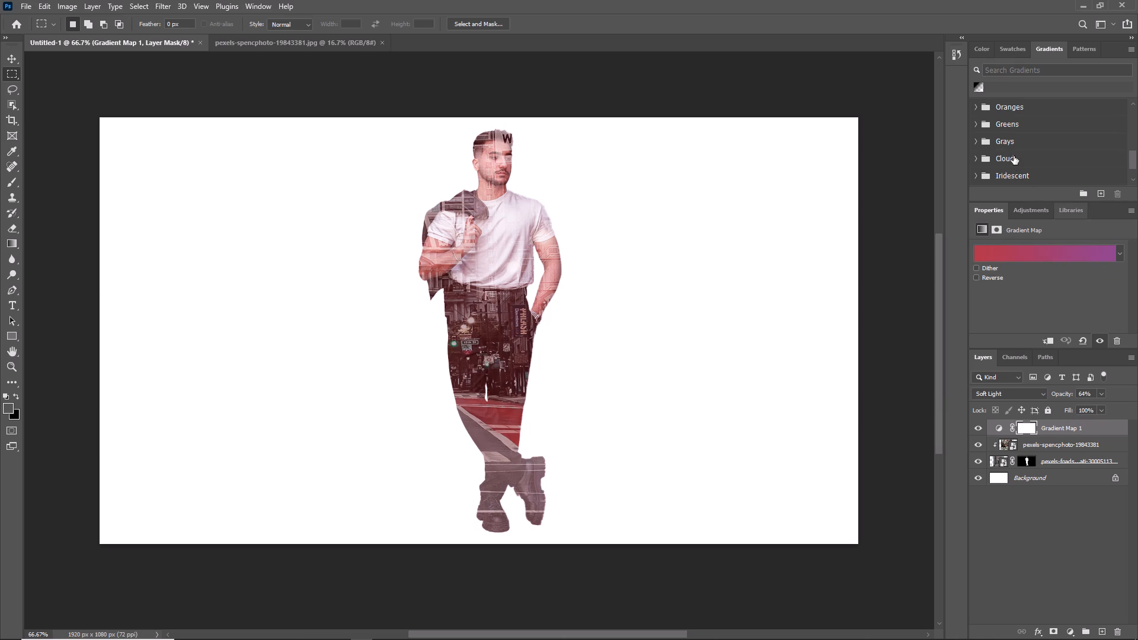
pyautogui.click(1011, 431)
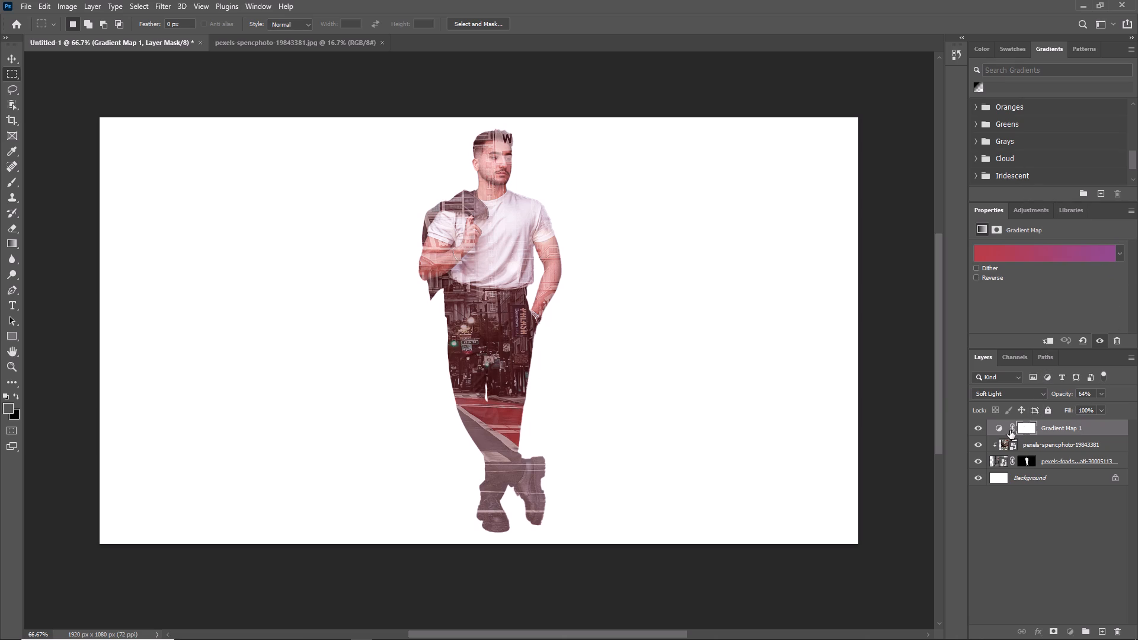
pyautogui.click(1011, 427)
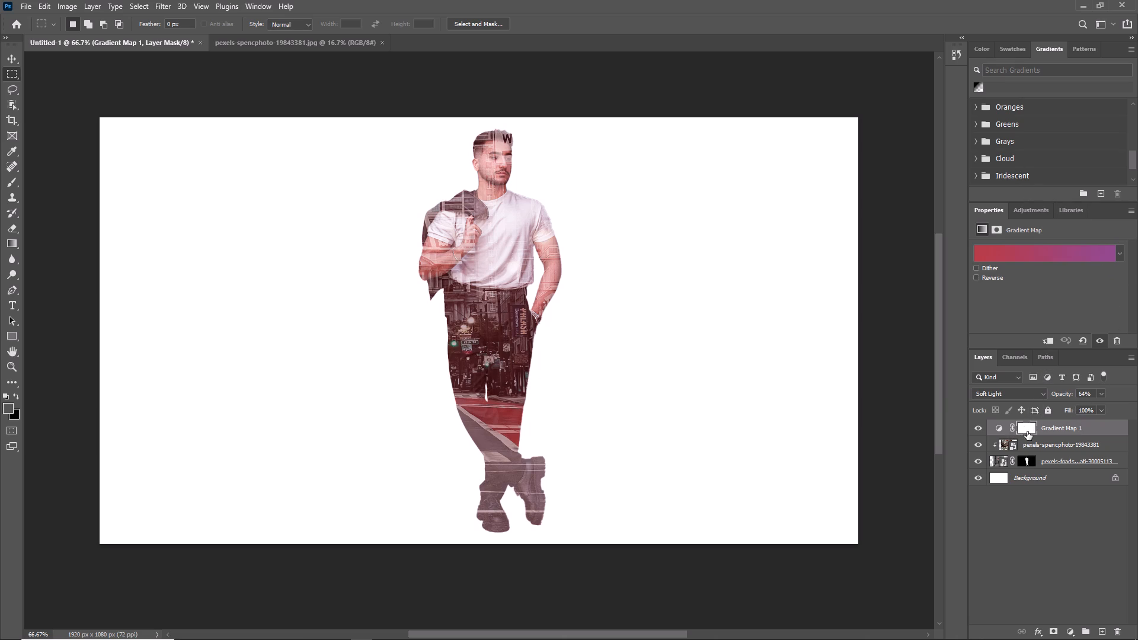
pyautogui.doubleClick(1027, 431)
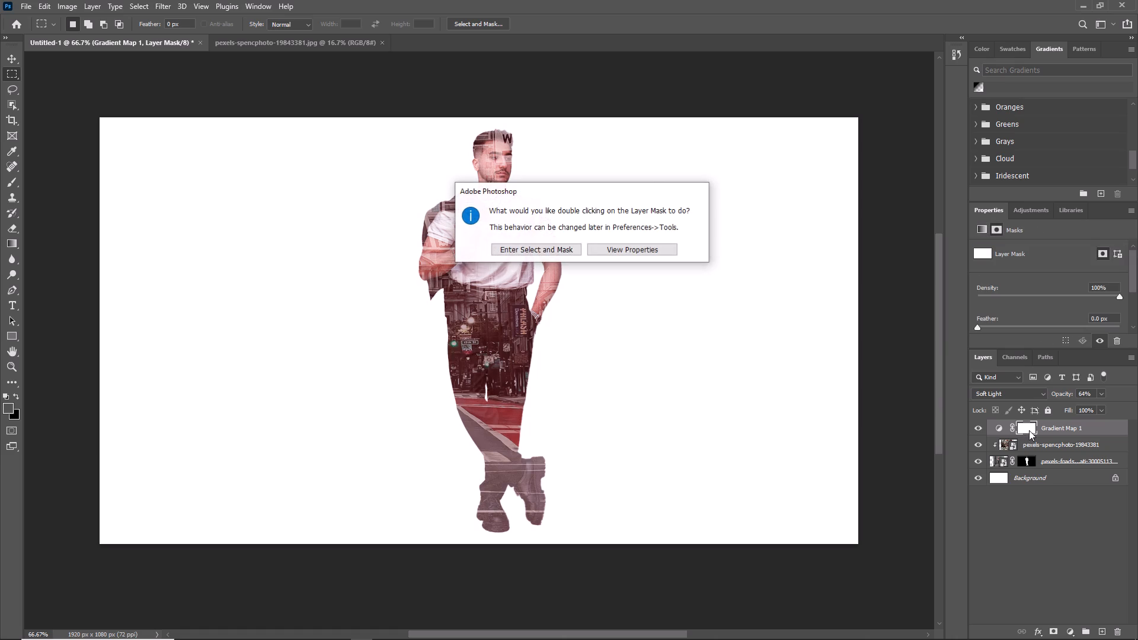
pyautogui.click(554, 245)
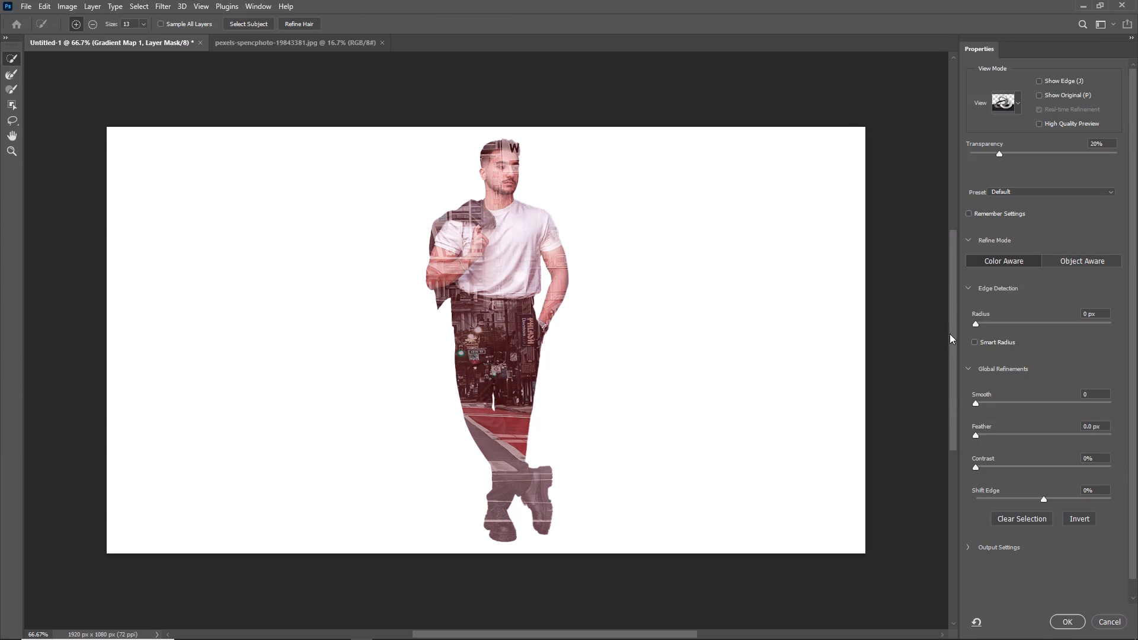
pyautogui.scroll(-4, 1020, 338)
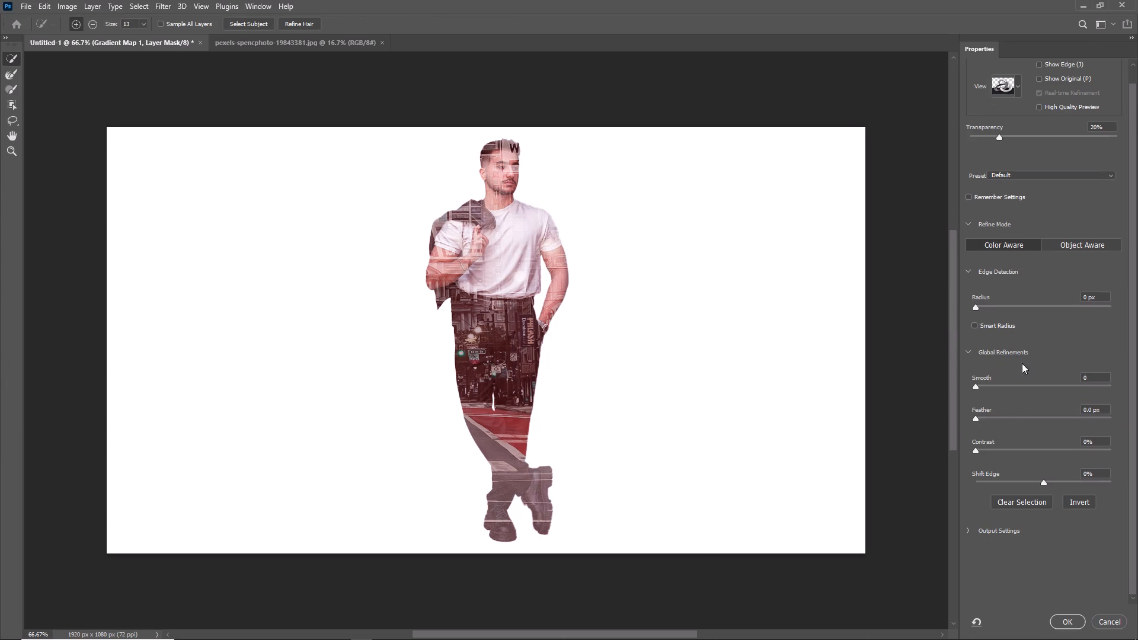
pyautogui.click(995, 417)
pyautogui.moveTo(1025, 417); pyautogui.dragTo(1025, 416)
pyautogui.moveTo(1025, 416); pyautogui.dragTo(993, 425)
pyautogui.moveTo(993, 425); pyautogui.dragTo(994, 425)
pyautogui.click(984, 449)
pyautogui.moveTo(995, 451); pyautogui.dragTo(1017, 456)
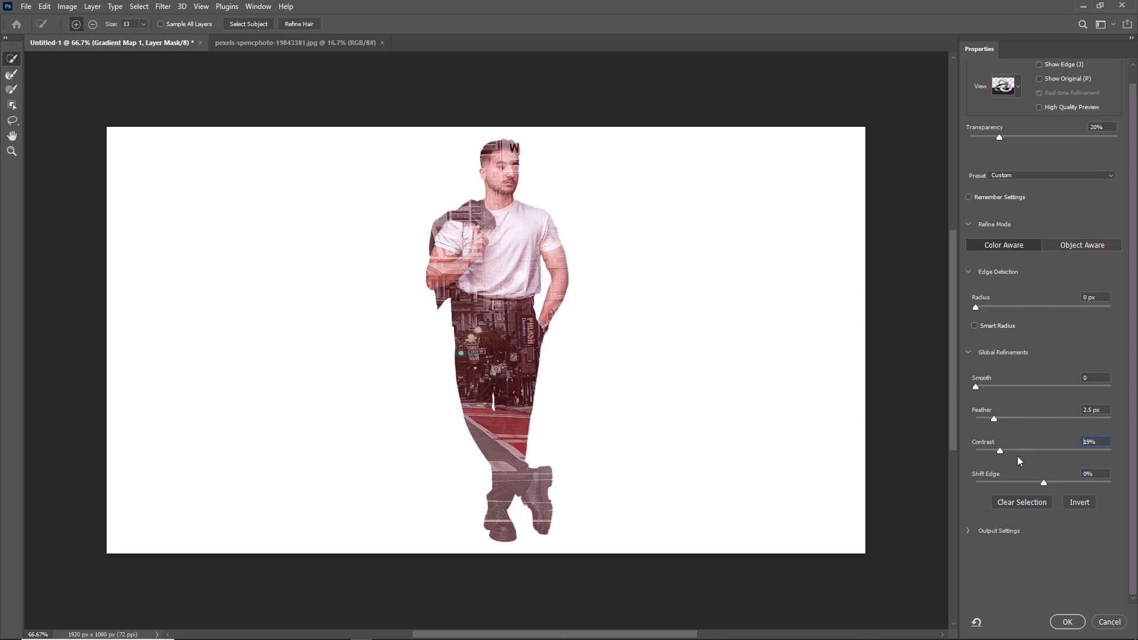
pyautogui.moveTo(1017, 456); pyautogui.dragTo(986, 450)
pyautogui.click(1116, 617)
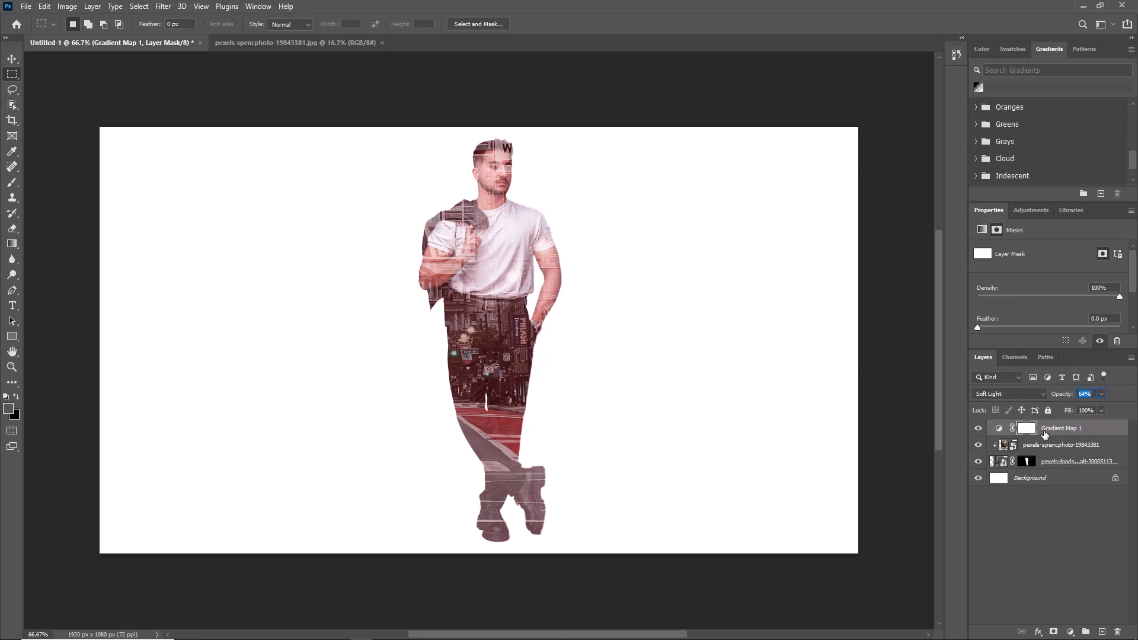
# Add a clipped gradient fill layer above Gradient Map 1 using the bright green-to-turquoise preset from the Greens group.
pyautogui.scroll(3, 1044, 293)
pyautogui.click(1007, 126)
pyautogui.click(976, 124)
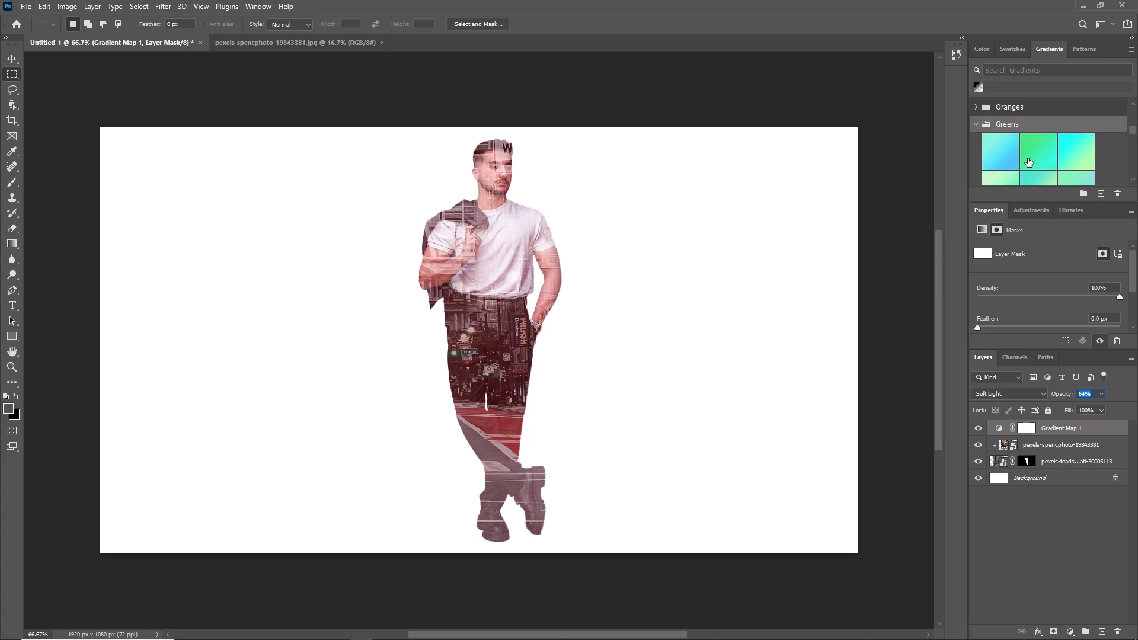
pyautogui.click(1028, 159)
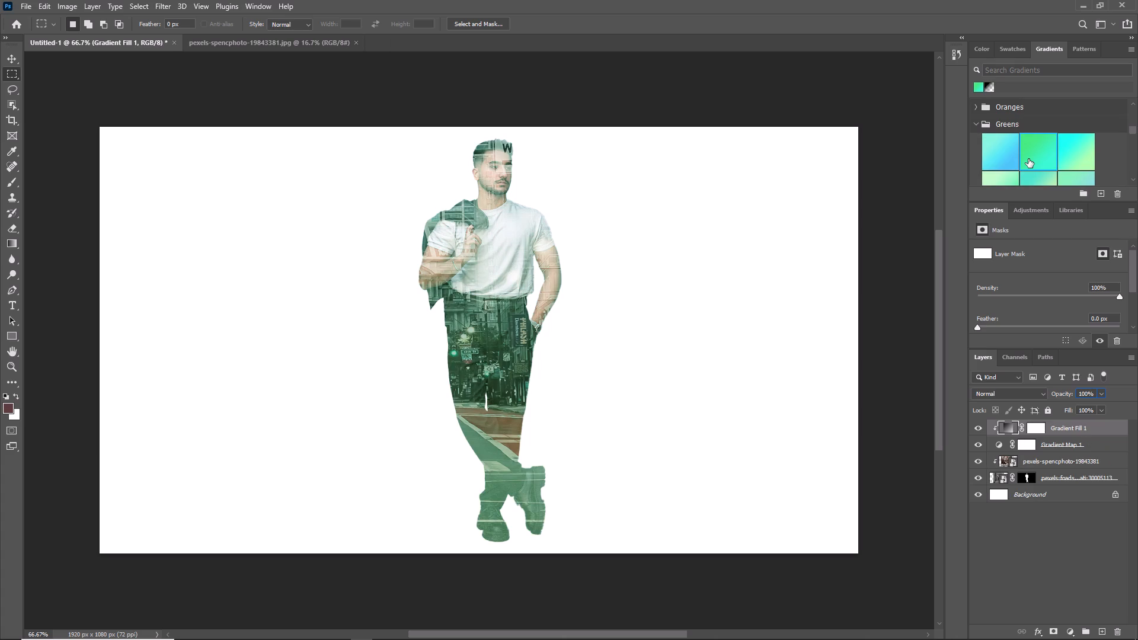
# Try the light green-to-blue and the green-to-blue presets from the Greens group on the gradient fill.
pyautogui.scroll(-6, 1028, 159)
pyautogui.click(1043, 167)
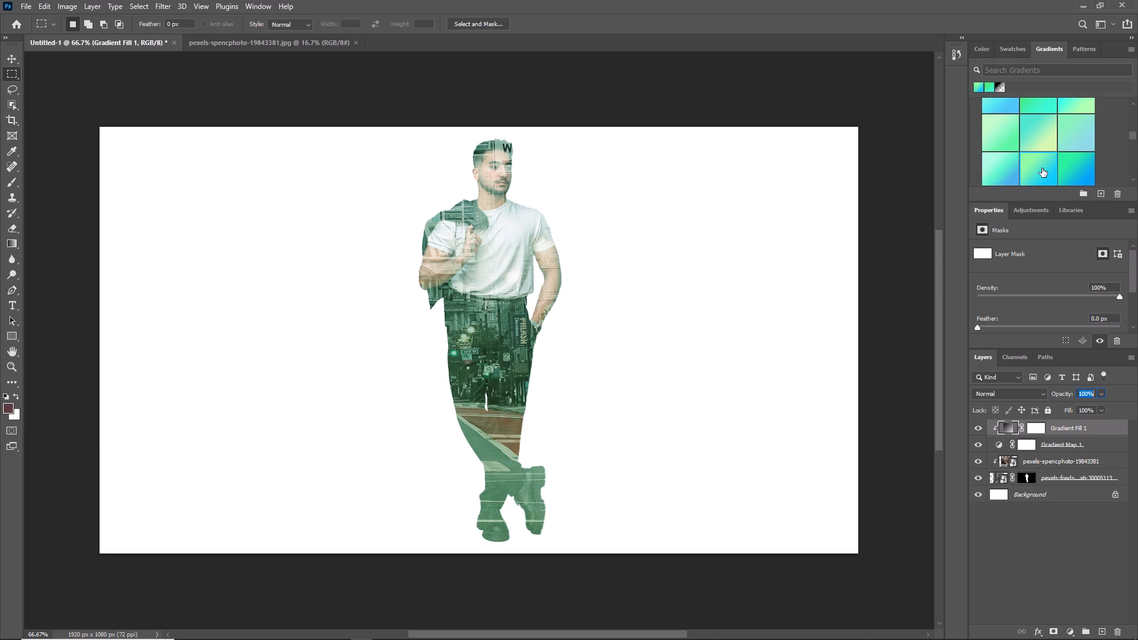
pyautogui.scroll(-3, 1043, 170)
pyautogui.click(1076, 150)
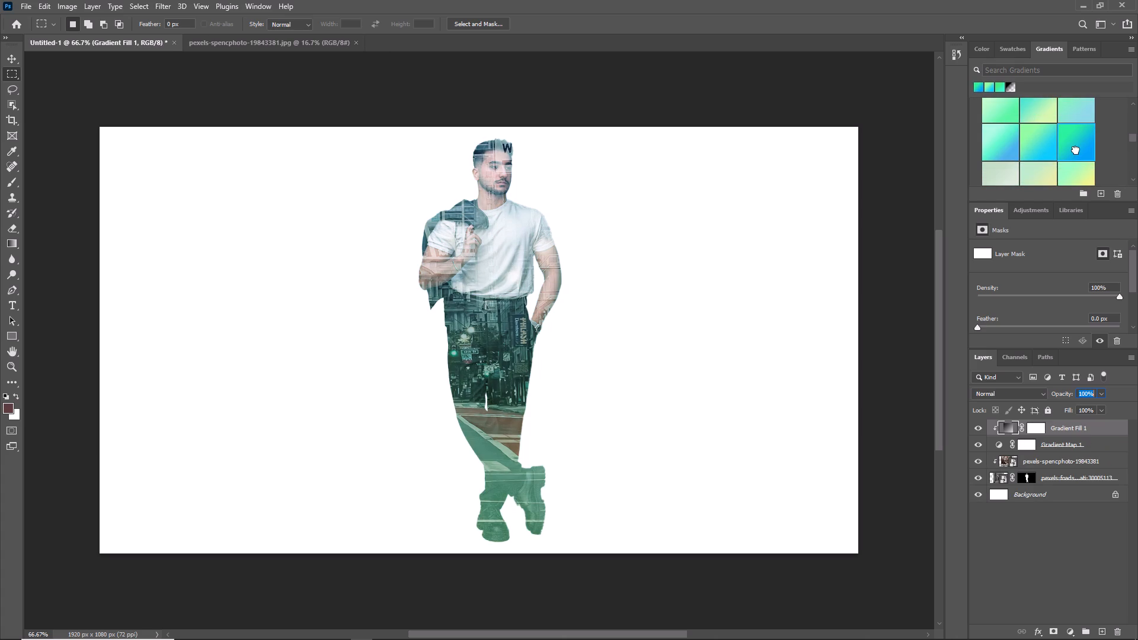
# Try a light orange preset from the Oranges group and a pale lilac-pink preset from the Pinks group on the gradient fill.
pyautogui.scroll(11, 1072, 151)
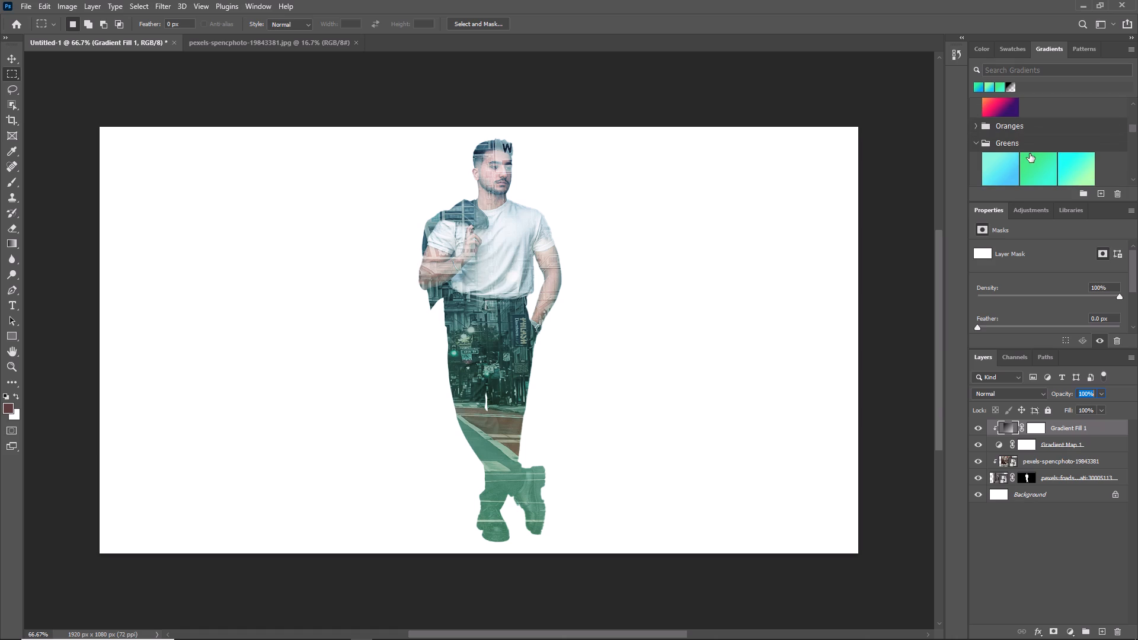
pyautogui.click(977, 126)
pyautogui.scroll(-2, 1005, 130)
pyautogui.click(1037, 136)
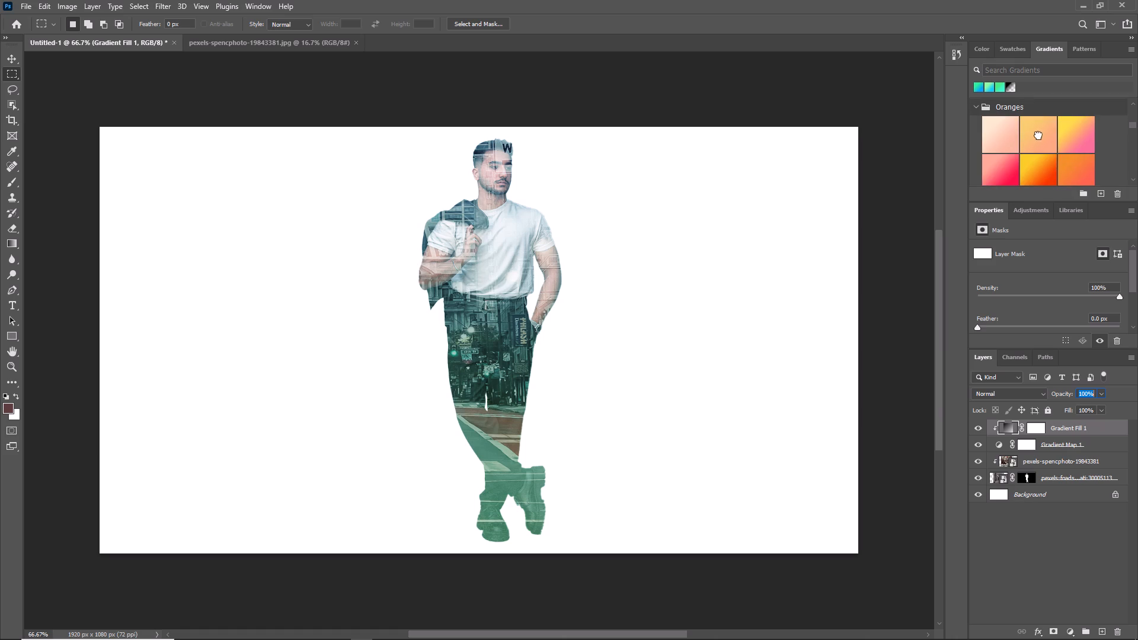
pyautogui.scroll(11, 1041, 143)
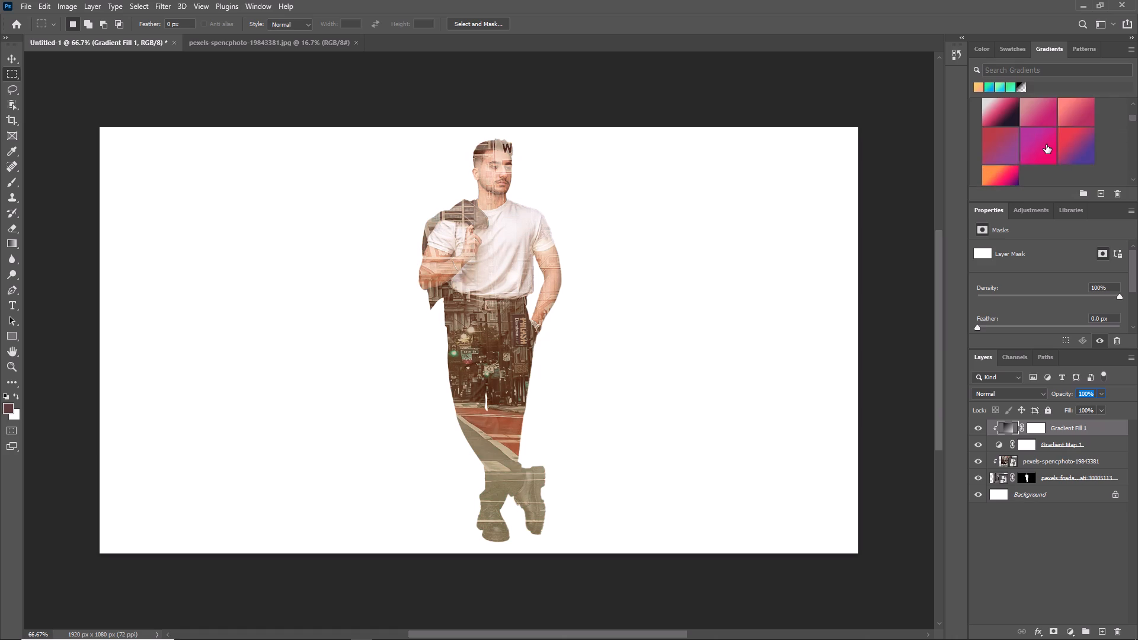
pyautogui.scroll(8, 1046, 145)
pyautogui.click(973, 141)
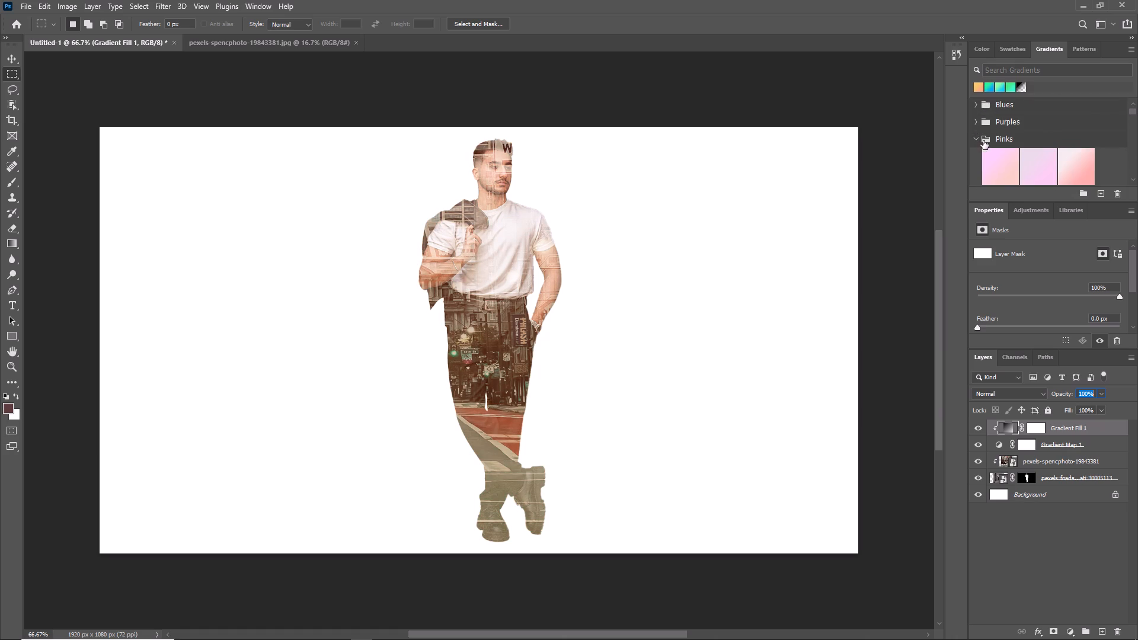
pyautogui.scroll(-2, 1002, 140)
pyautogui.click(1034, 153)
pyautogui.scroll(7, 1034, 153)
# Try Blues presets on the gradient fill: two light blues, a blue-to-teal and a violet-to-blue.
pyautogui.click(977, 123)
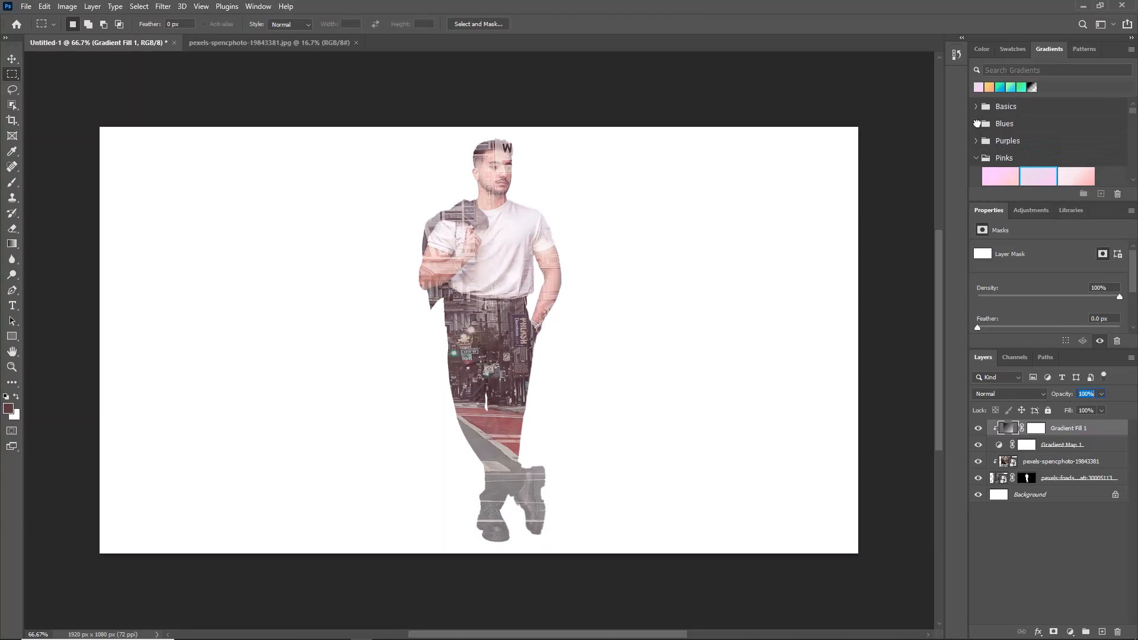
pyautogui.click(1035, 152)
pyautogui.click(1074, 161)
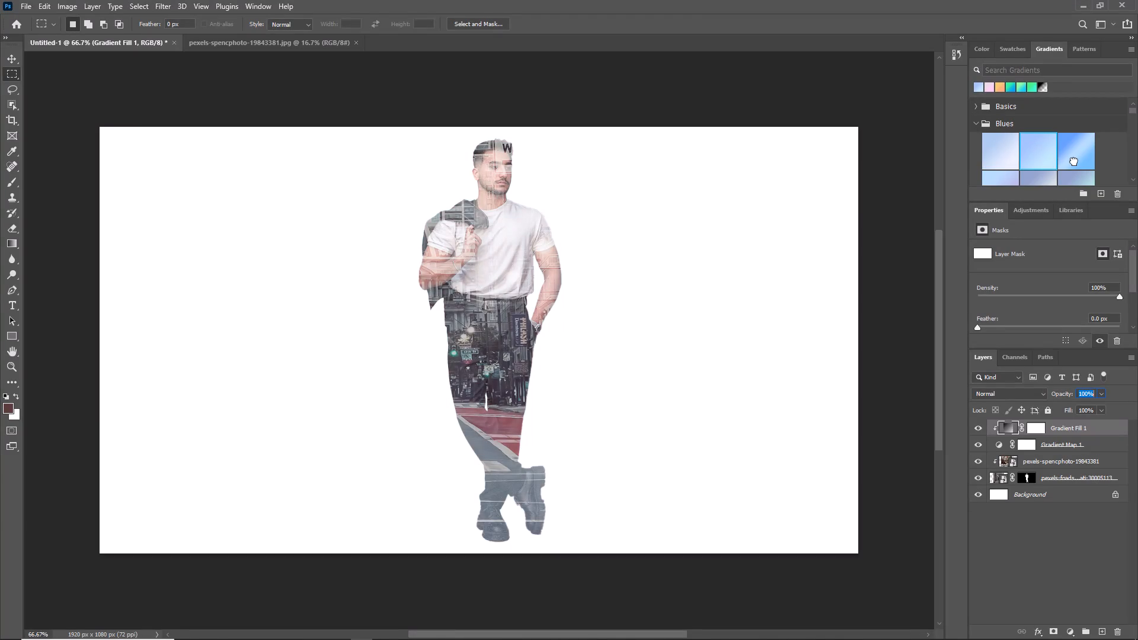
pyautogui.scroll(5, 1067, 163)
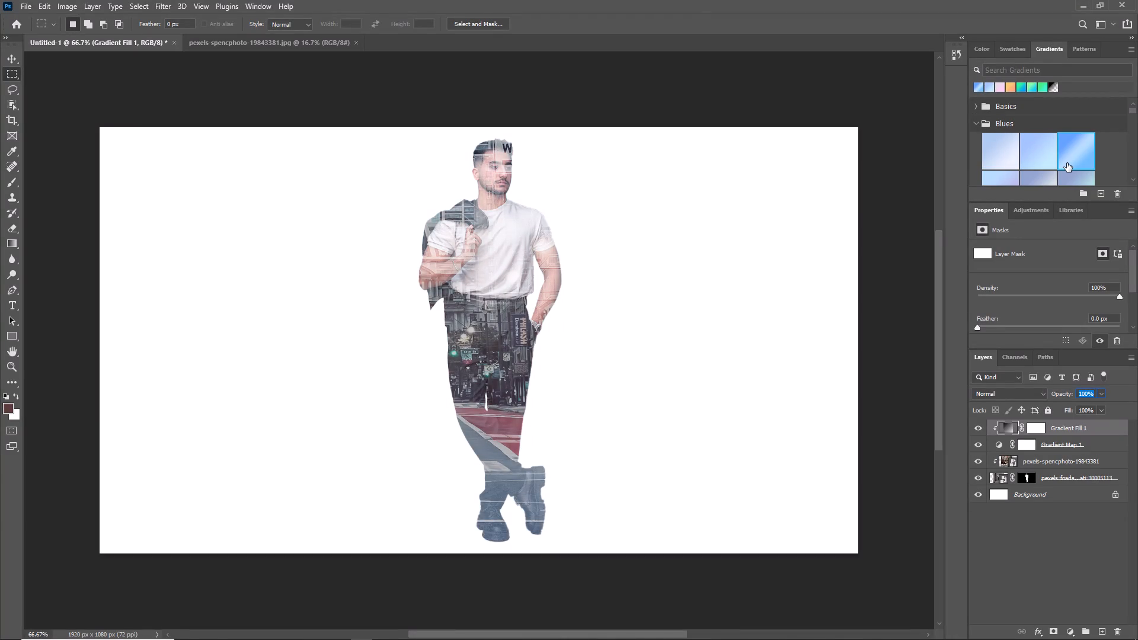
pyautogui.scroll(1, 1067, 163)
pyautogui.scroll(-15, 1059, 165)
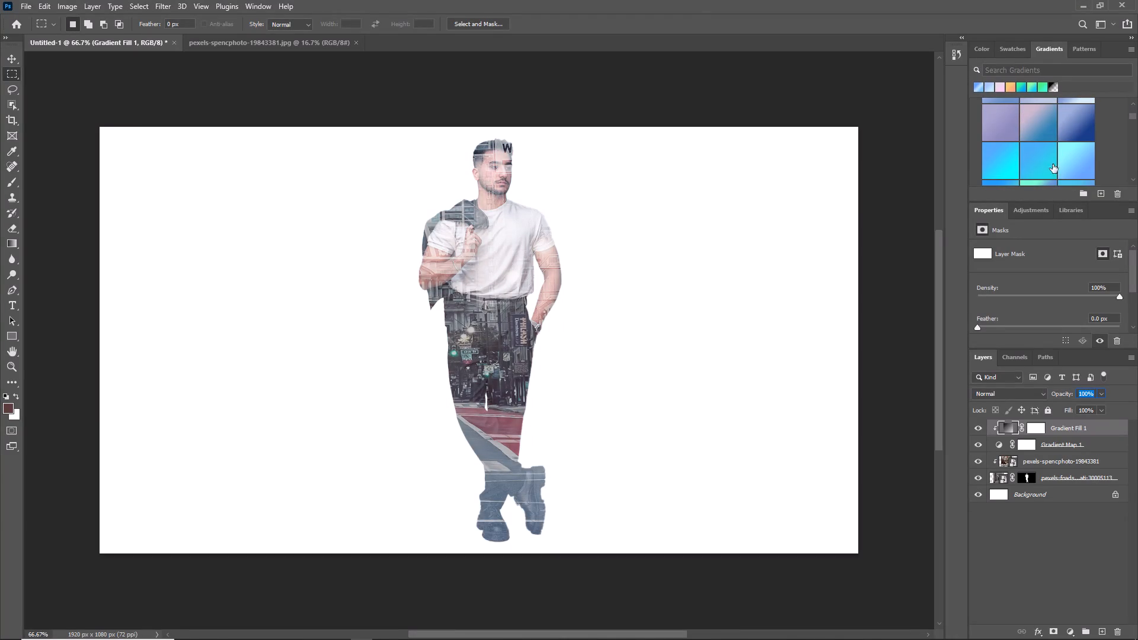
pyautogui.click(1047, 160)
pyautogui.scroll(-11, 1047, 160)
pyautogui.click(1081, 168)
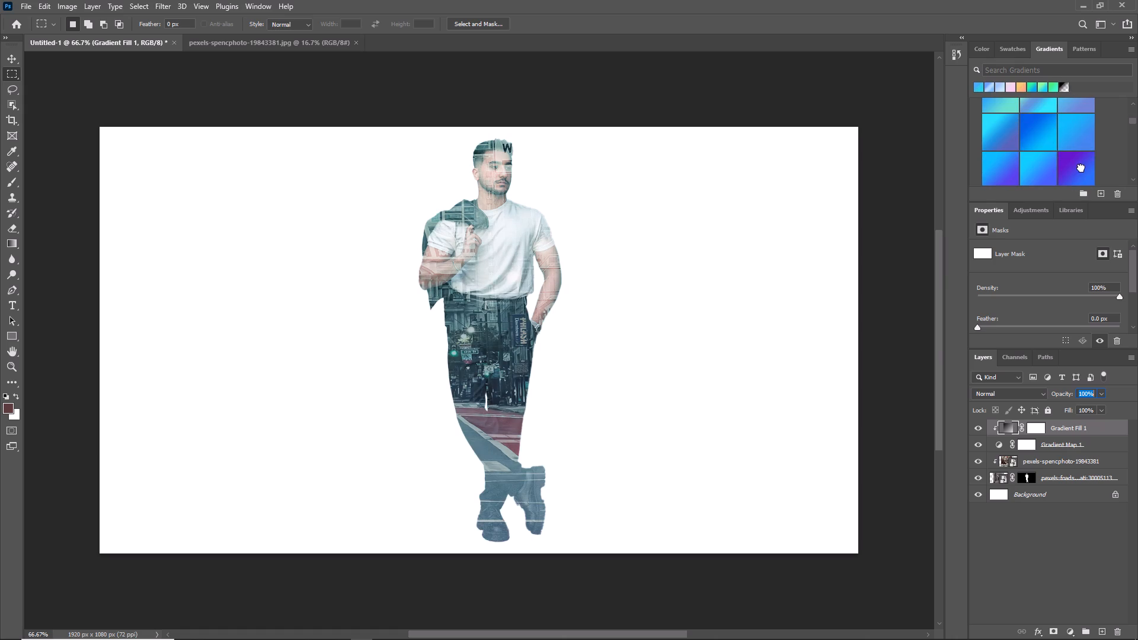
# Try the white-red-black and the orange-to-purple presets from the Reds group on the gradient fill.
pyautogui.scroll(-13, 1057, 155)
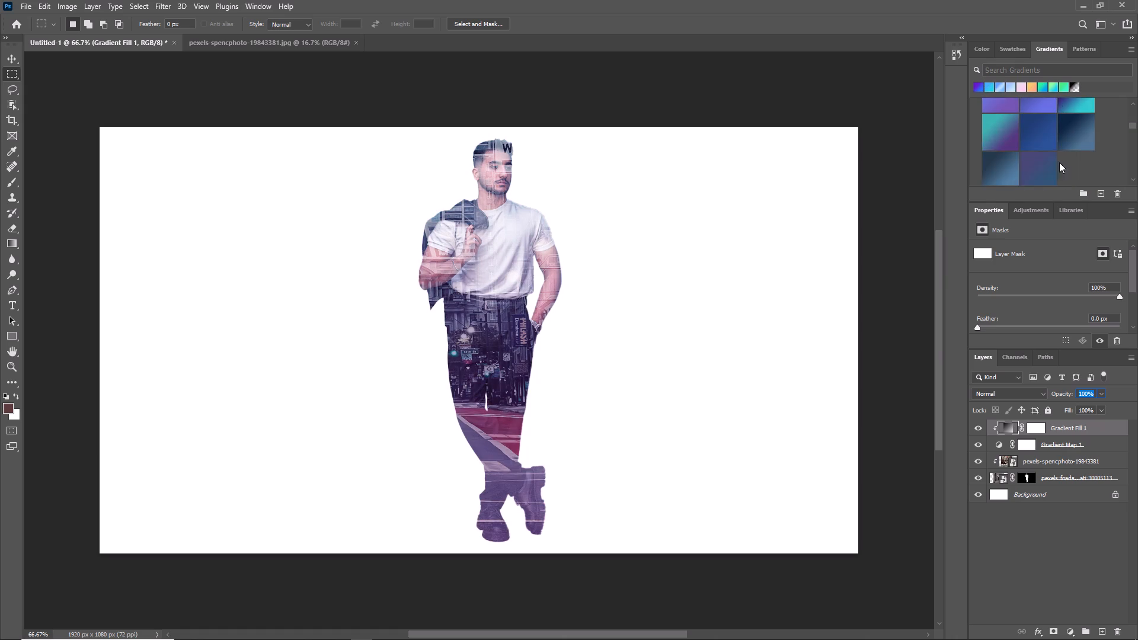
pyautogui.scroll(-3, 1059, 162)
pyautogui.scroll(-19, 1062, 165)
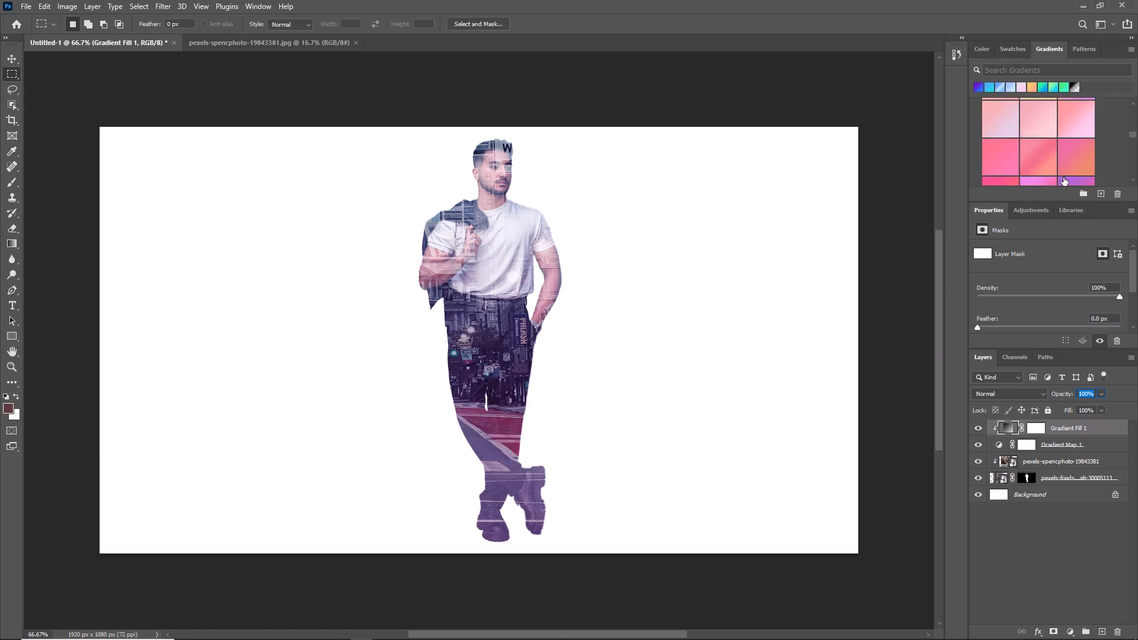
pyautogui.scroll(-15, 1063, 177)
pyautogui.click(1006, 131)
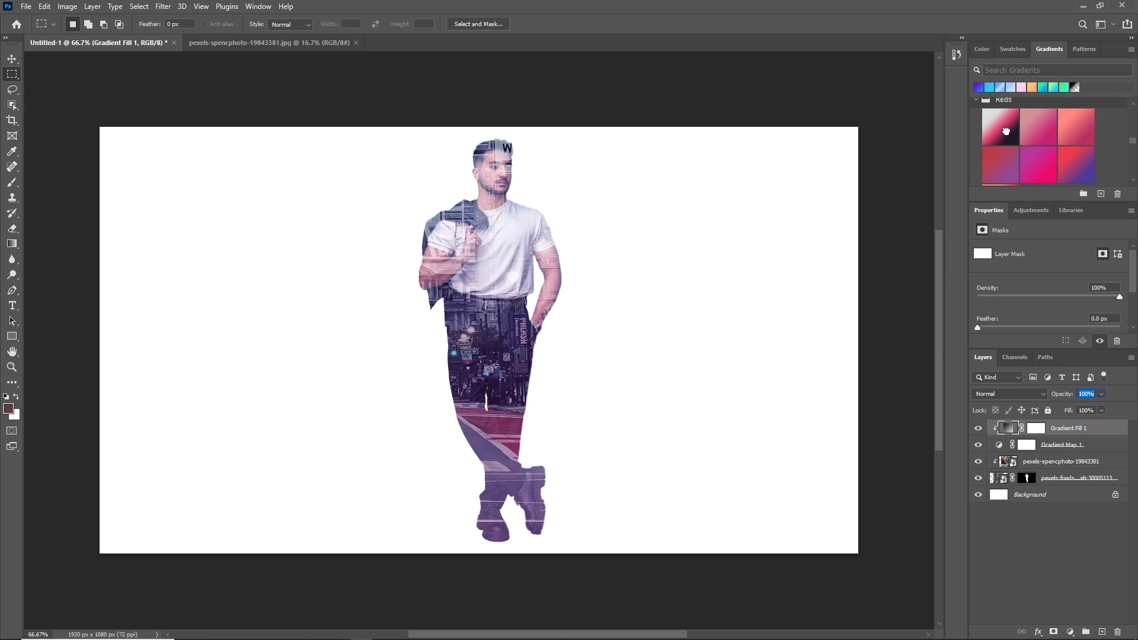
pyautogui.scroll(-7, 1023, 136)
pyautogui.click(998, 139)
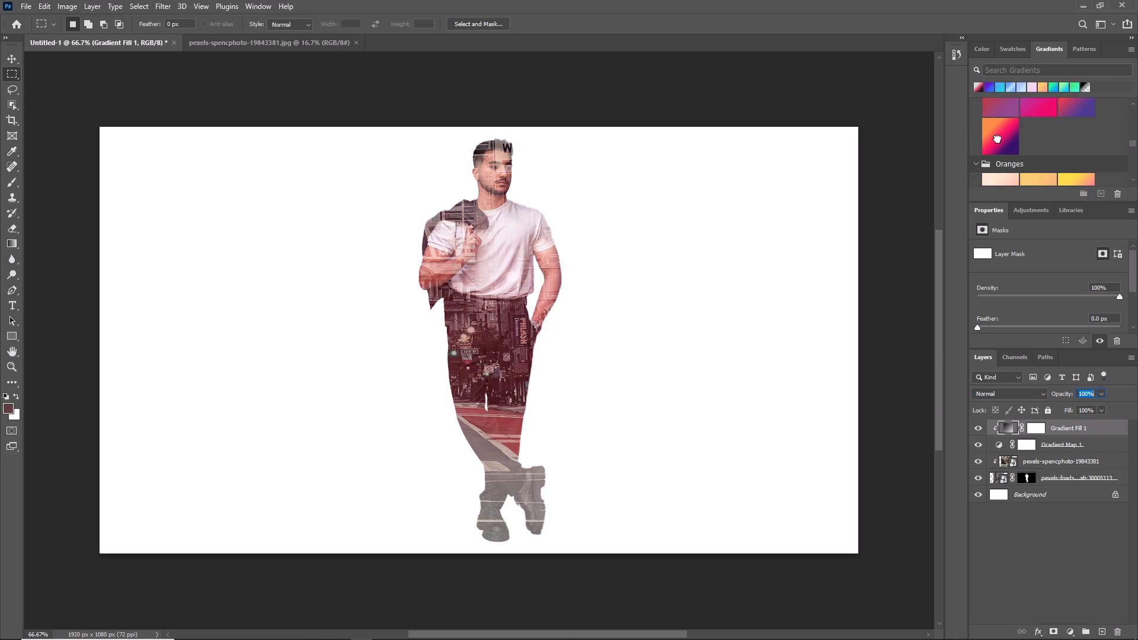
# Recolour the gradient fill with Greens presets, trying plain green and teal-to-purple before applying indigo-to-green.
pyautogui.scroll(-19, 999, 139)
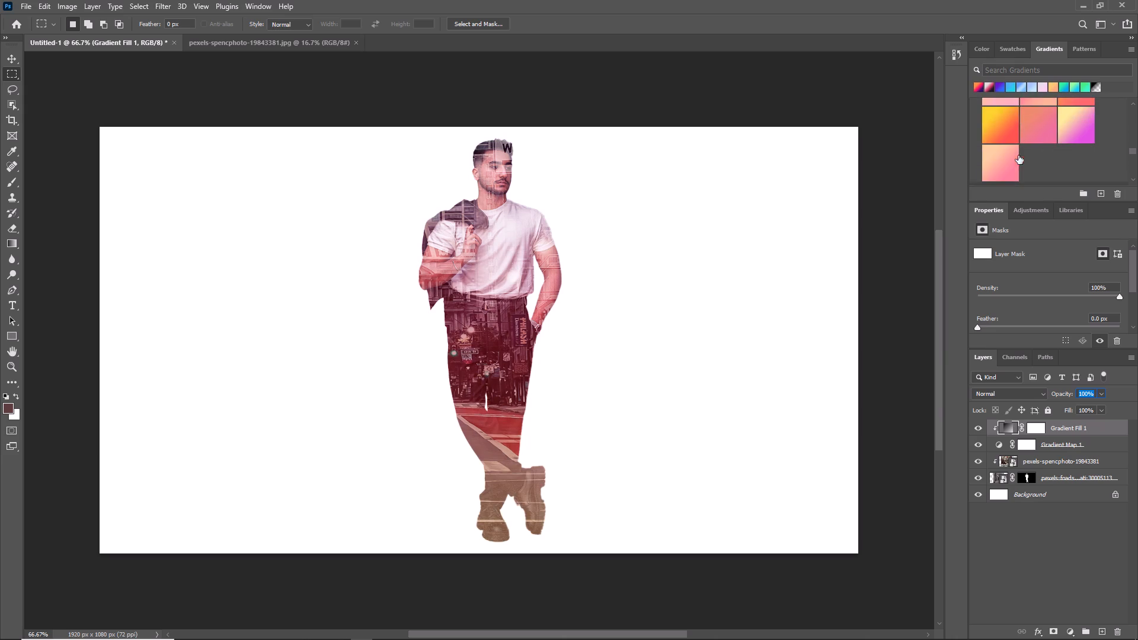
pyautogui.scroll(-20, 1018, 155)
pyautogui.scroll(-6, 1018, 155)
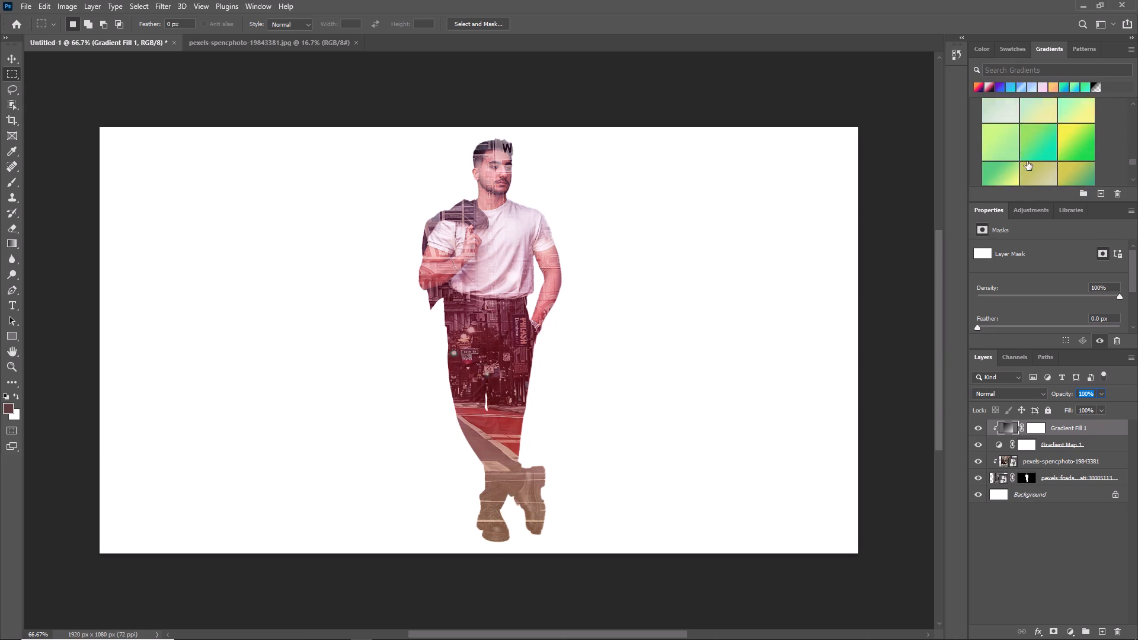
pyautogui.scroll(-8, 1027, 161)
pyautogui.click(1008, 130)
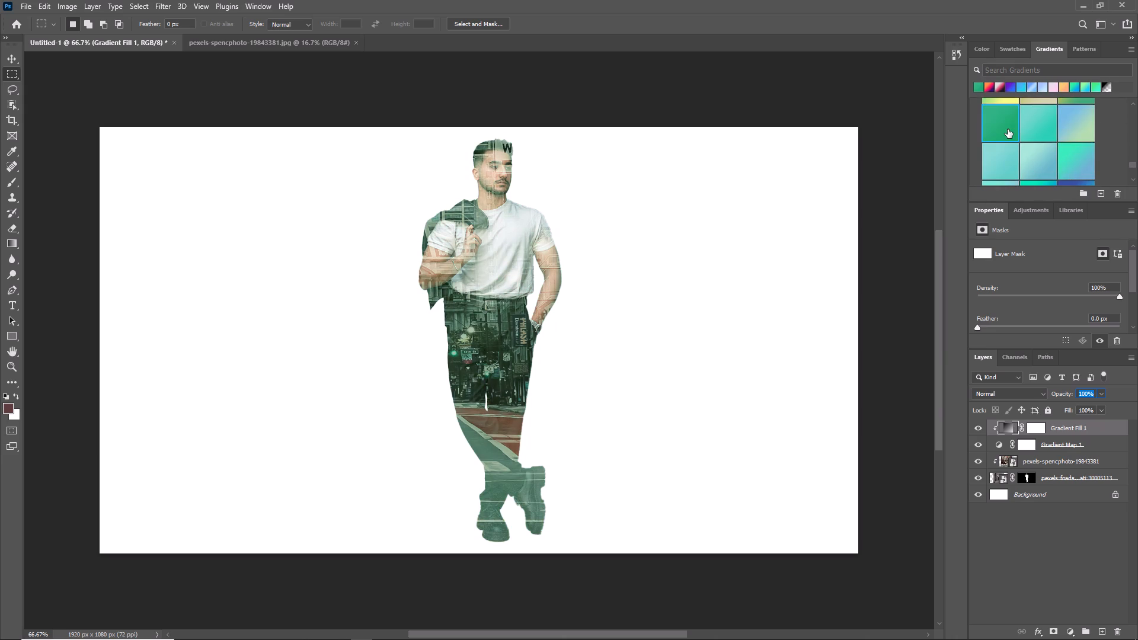
pyautogui.scroll(-10, 1008, 132)
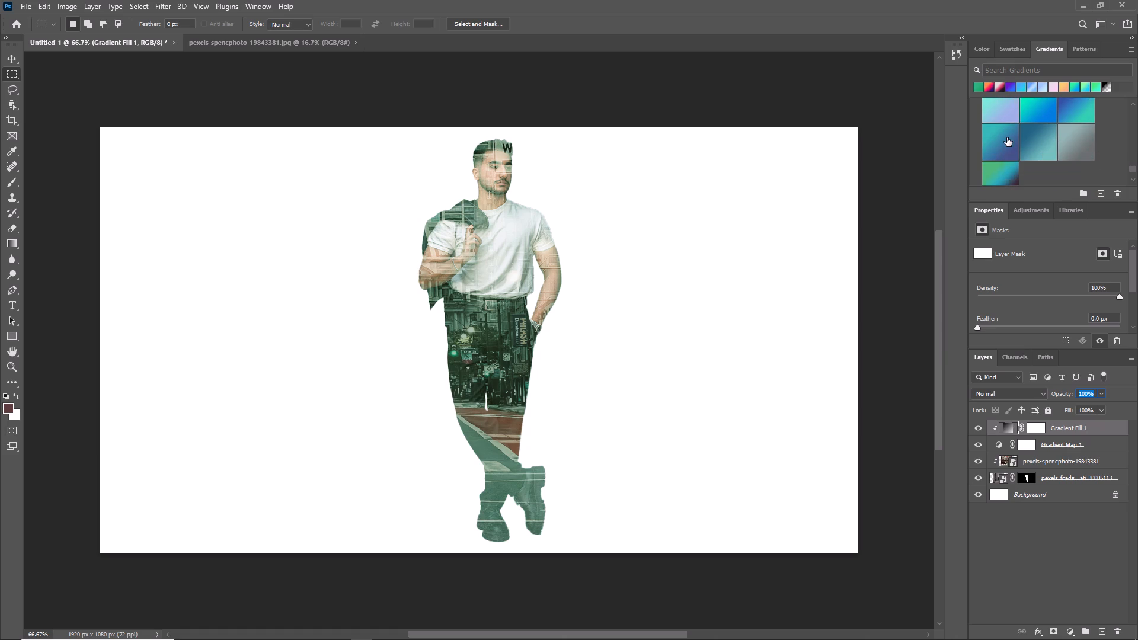
pyautogui.click(1007, 137)
pyautogui.scroll(4, 1018, 140)
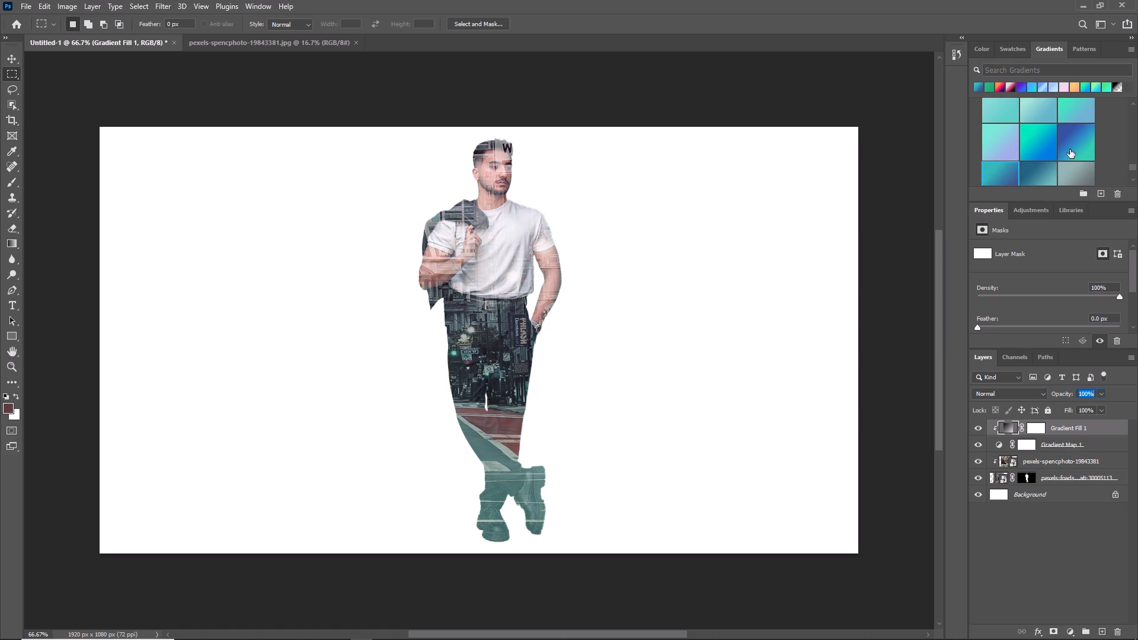
pyautogui.click(1070, 149)
pyautogui.scroll(-14, 1068, 149)
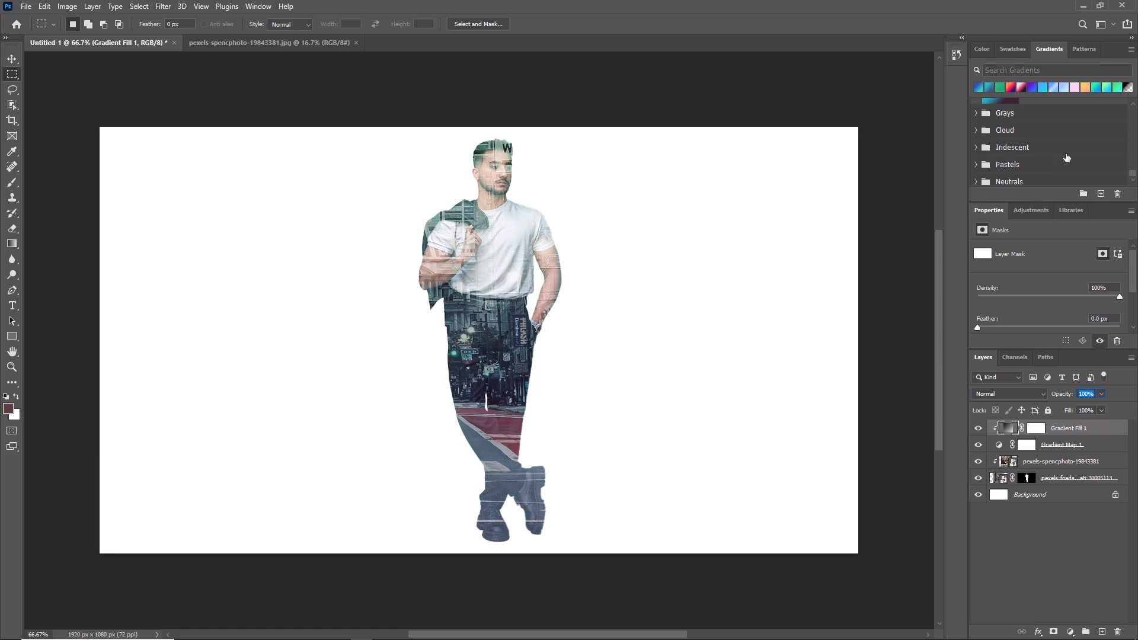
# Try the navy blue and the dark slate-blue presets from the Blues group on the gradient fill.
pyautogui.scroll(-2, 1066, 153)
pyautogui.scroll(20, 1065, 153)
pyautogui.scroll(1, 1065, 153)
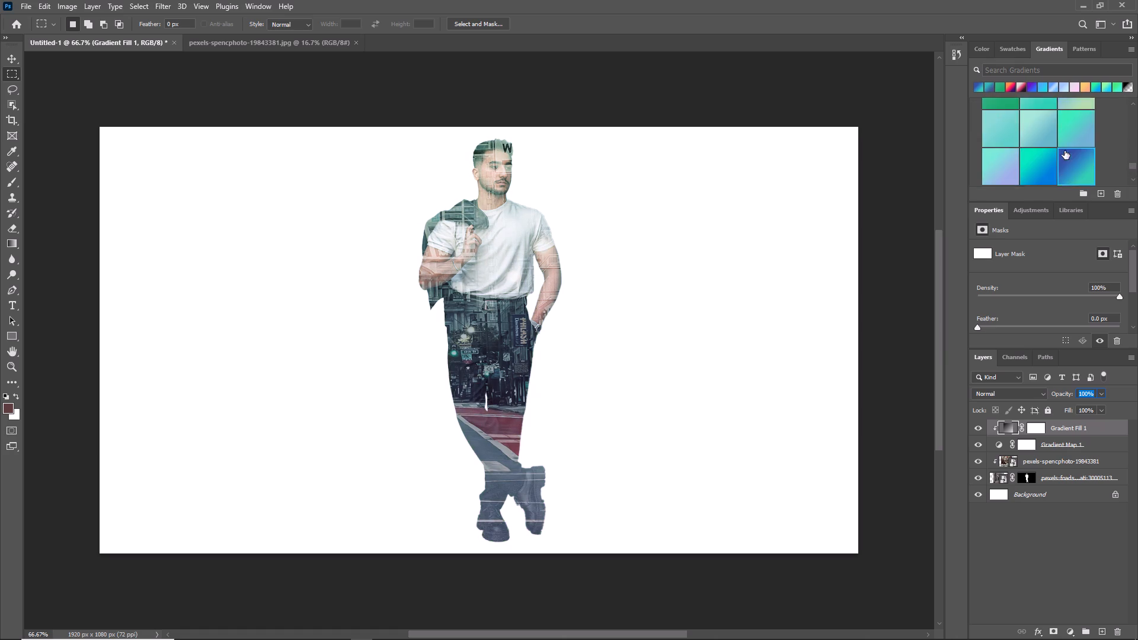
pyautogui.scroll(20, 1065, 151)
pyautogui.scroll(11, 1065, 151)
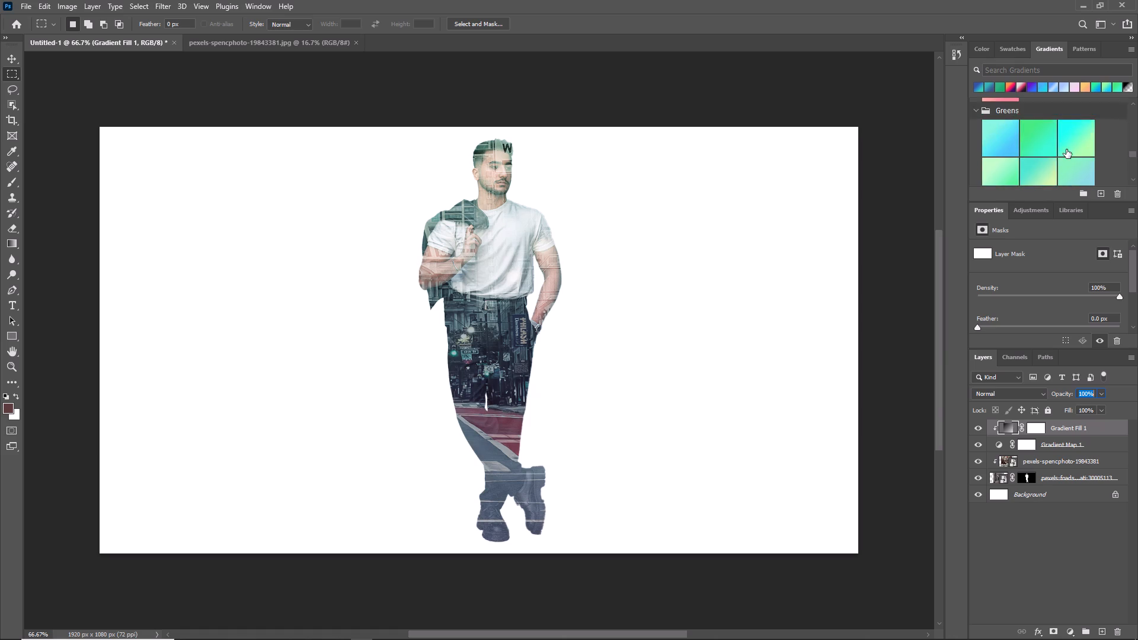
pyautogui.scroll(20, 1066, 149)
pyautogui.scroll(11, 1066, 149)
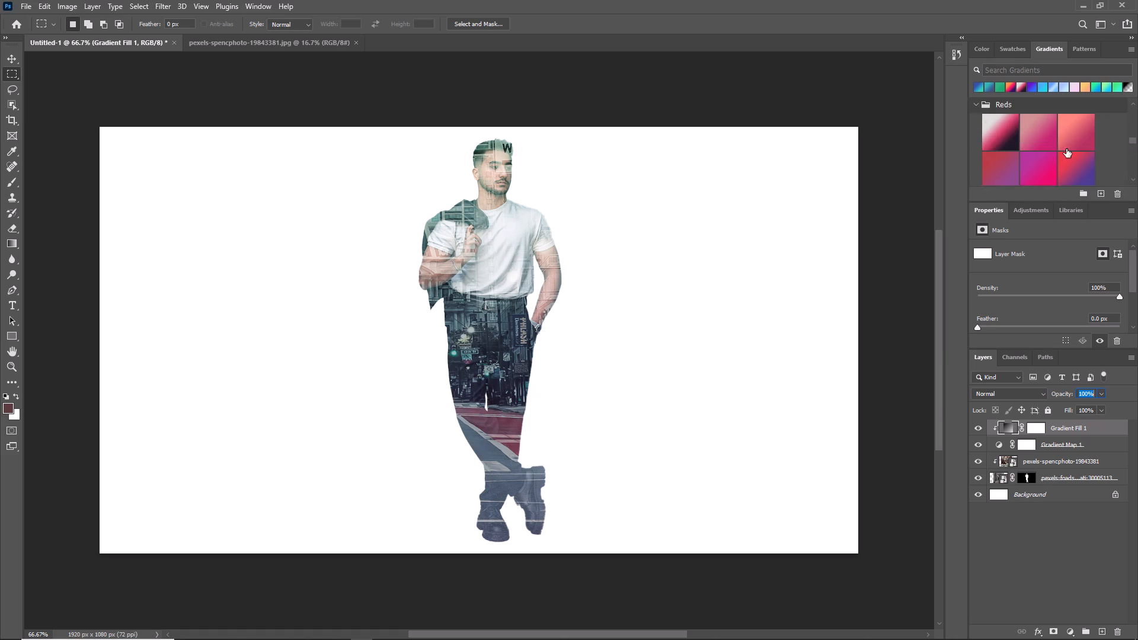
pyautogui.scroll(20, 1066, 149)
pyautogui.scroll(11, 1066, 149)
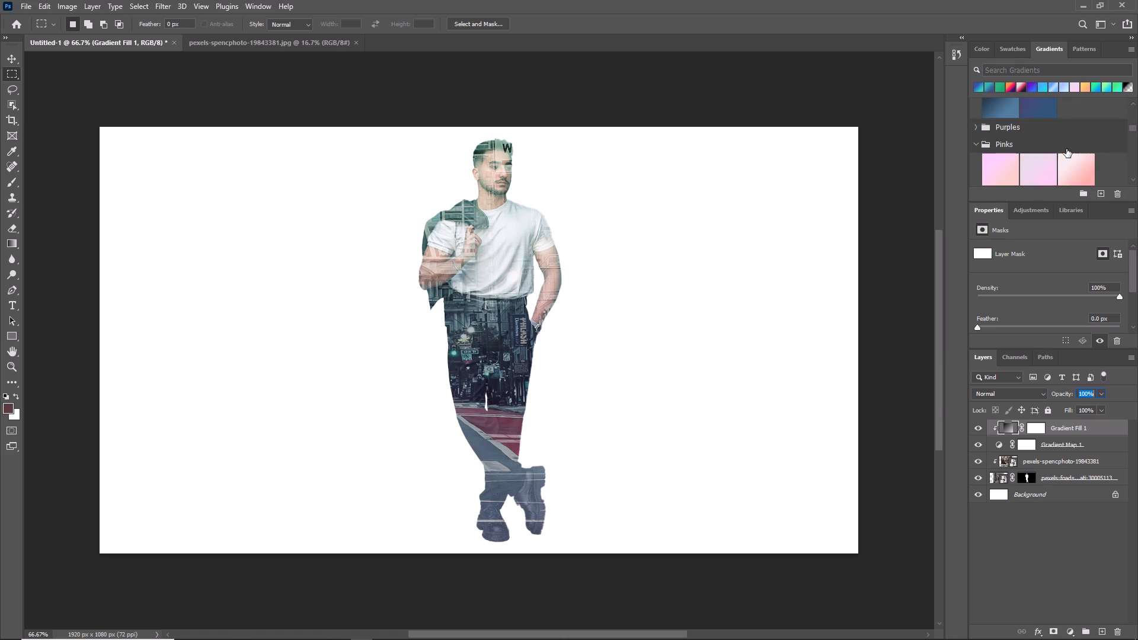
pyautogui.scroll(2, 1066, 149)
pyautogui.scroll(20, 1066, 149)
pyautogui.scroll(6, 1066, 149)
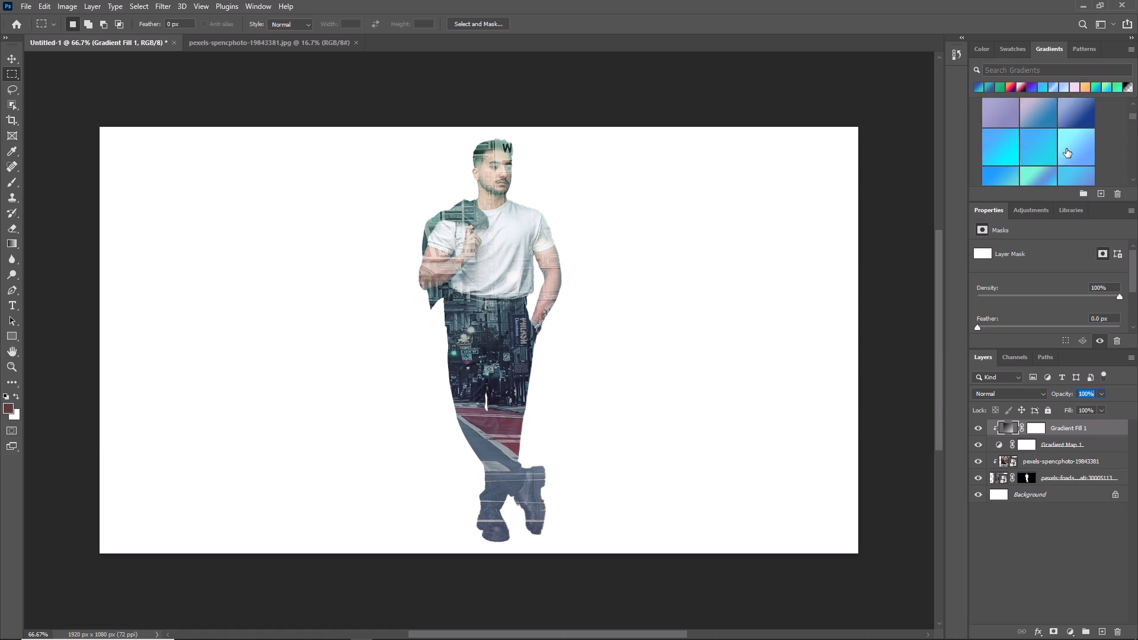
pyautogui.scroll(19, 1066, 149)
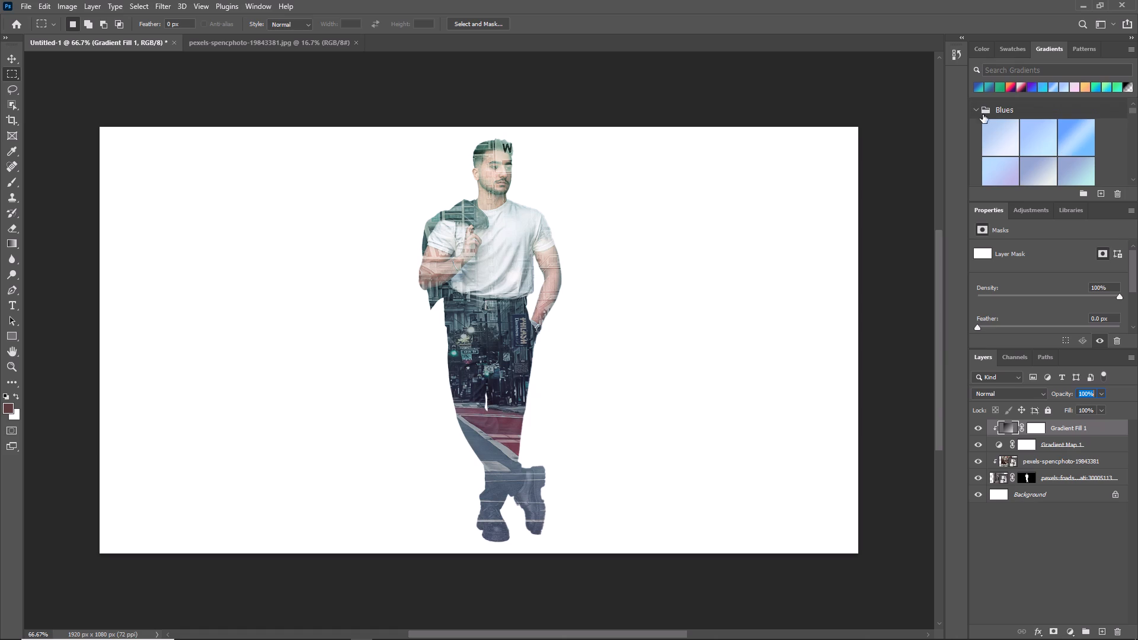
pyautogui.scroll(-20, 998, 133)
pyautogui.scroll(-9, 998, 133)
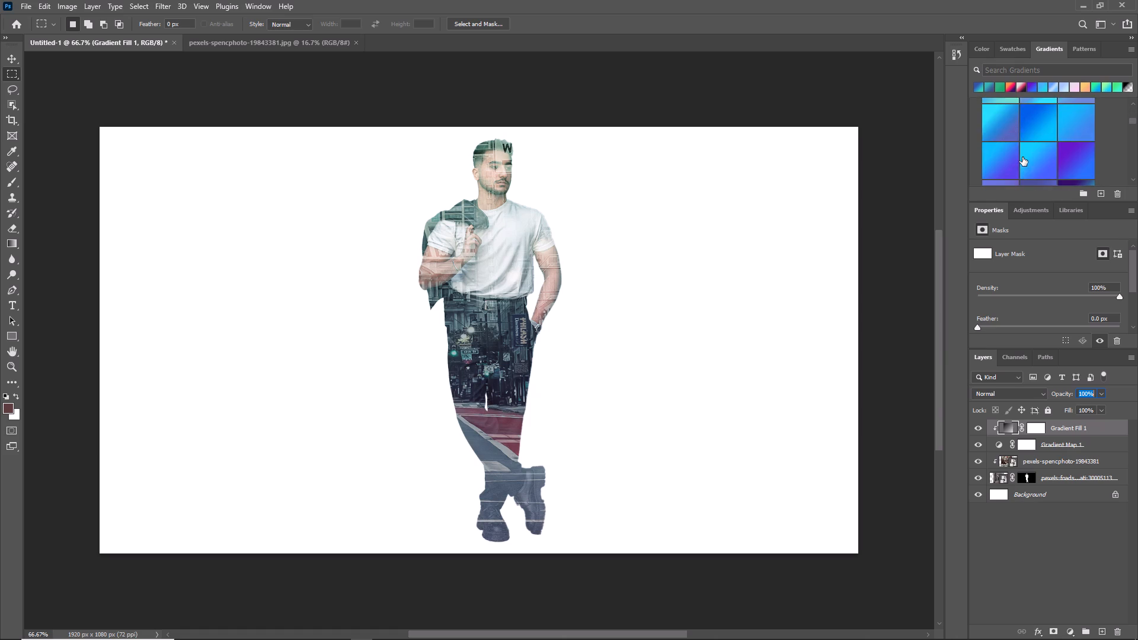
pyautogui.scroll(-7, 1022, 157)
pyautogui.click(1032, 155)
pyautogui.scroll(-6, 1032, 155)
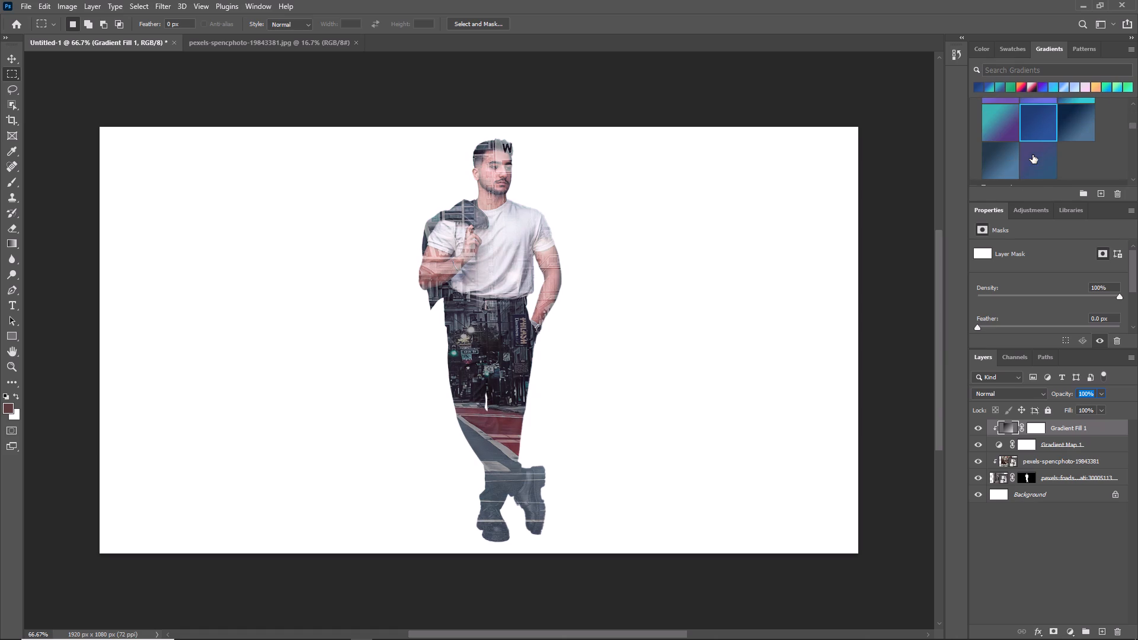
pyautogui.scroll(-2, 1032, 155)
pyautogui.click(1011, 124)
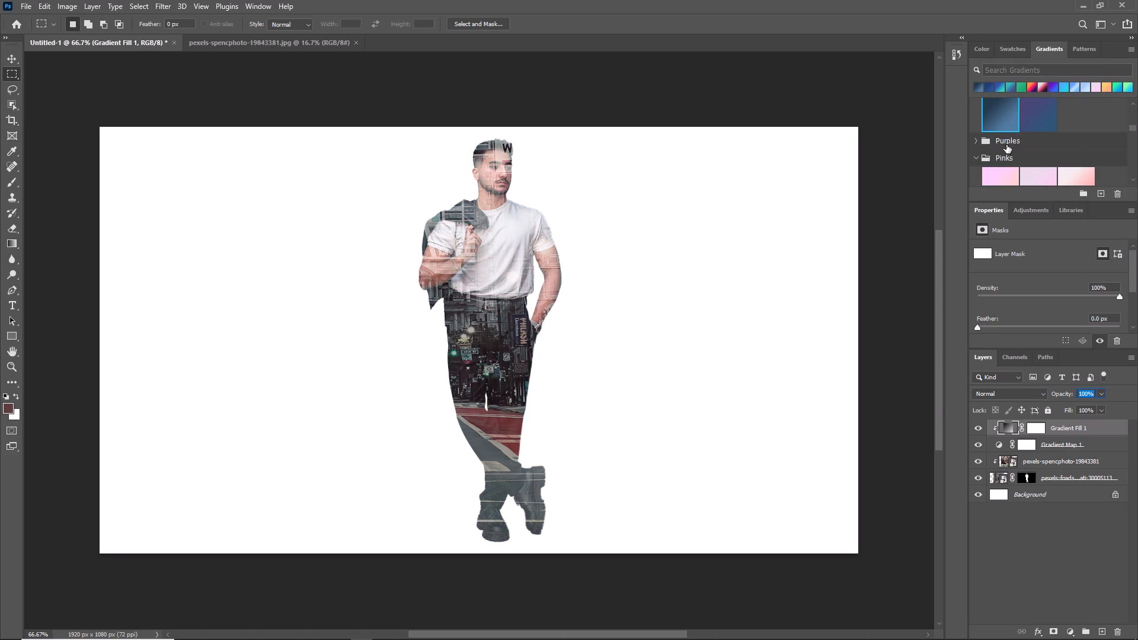
# Recolour the gradient fill with Purples presets, trying cyan-to-magenta and blue-violet-to-purple before applying the purple-to-slate-blue one.
pyautogui.click(1003, 139)
pyautogui.scroll(-3, 1012, 140)
pyautogui.click(976, 114)
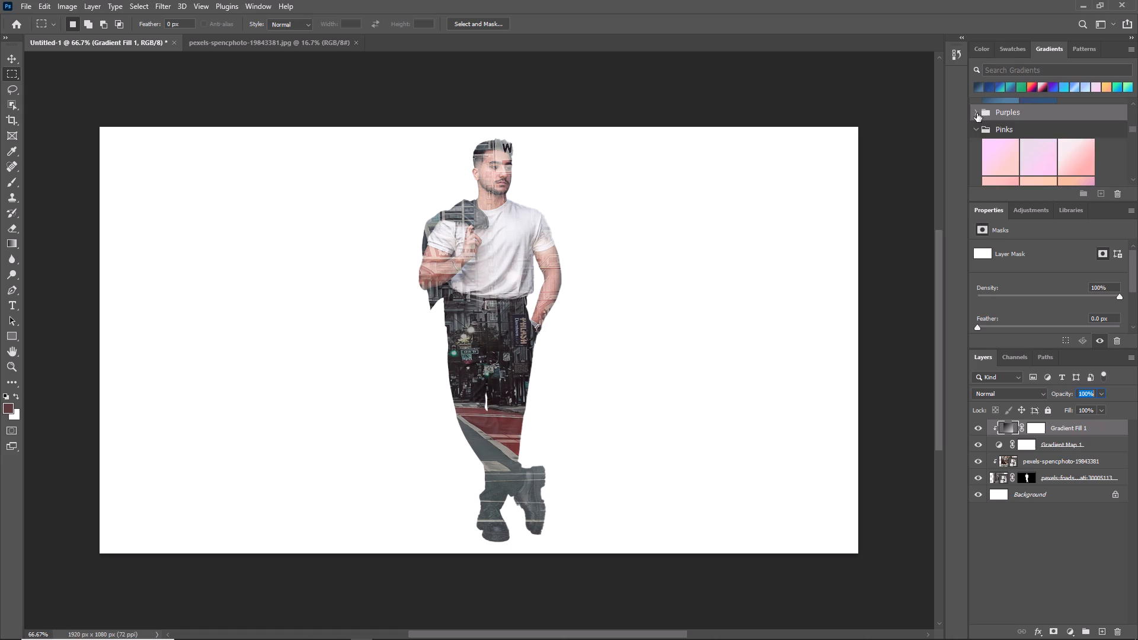
pyautogui.click(1046, 148)
pyautogui.scroll(-2, 1046, 148)
pyautogui.click(1037, 152)
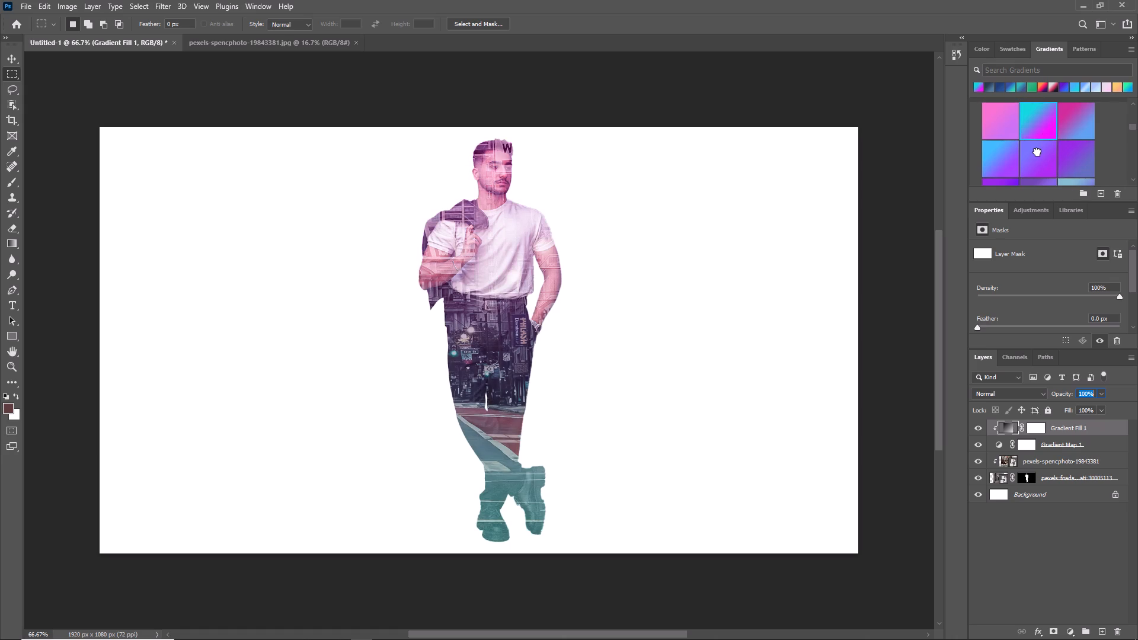
pyautogui.click(1070, 159)
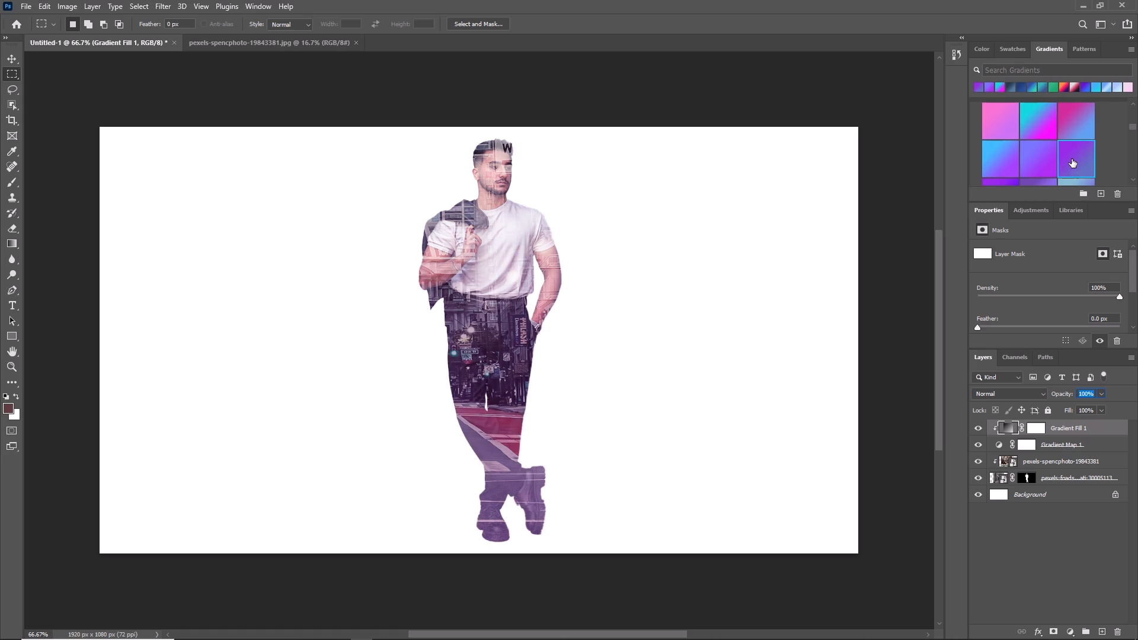
# Select the Gradient Map 1 layer and hide the Gradient Fill 1 layer.
pyautogui.click(1053, 442)
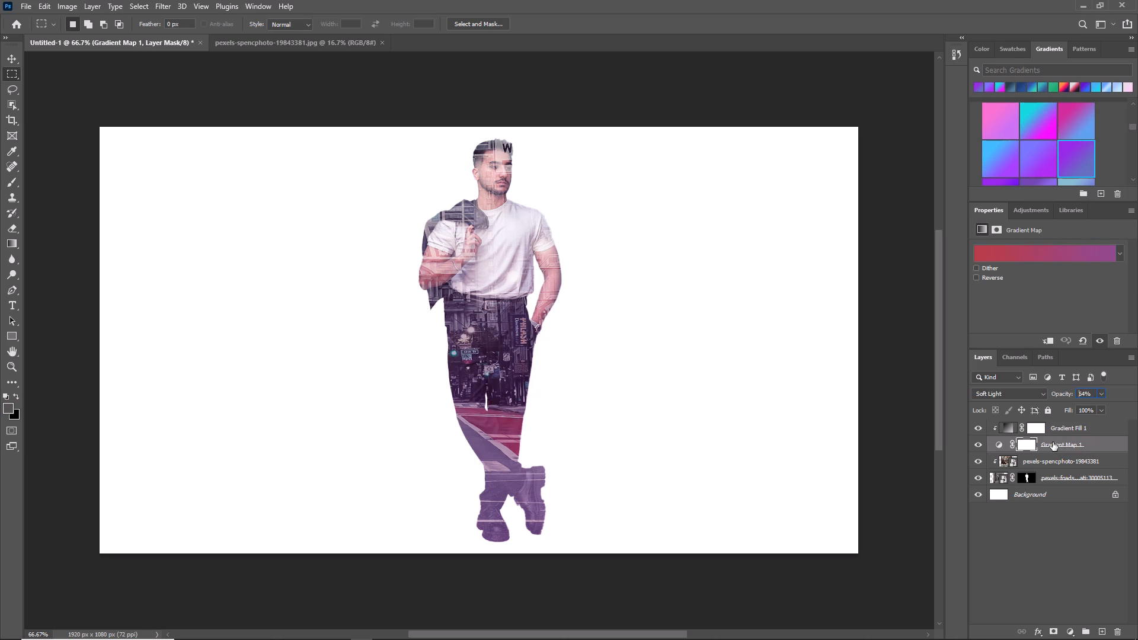
pyautogui.click(978, 428)
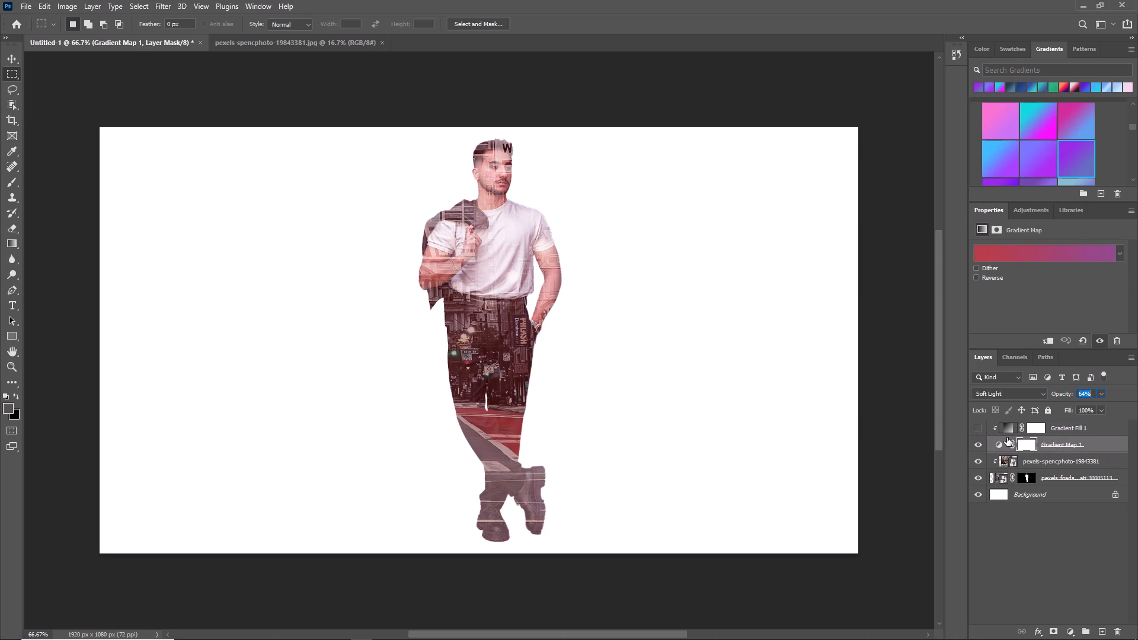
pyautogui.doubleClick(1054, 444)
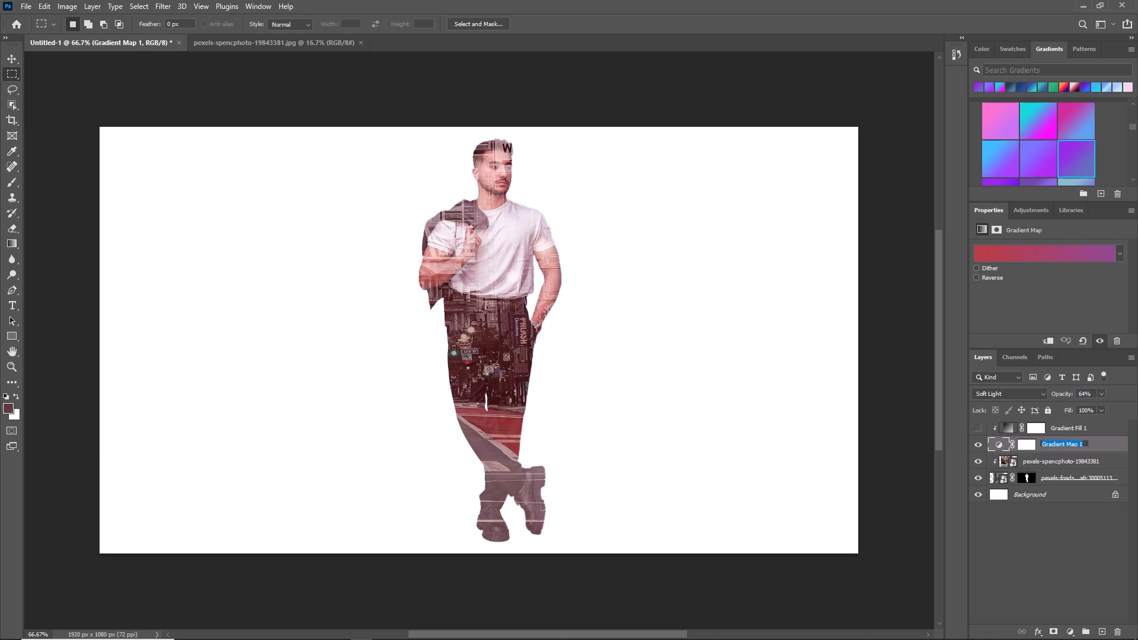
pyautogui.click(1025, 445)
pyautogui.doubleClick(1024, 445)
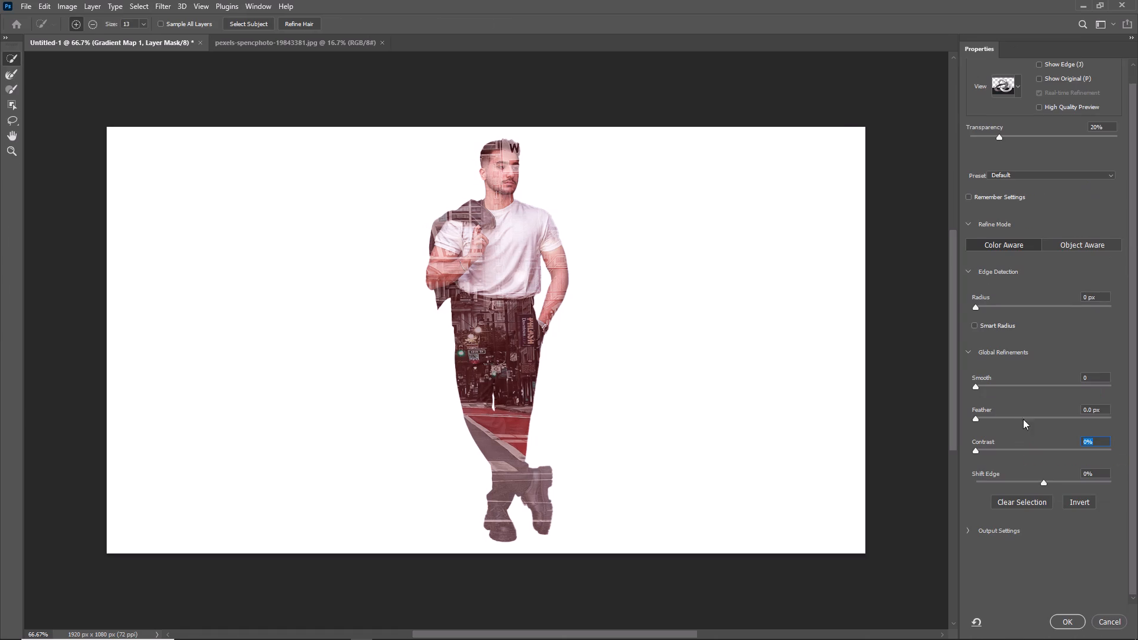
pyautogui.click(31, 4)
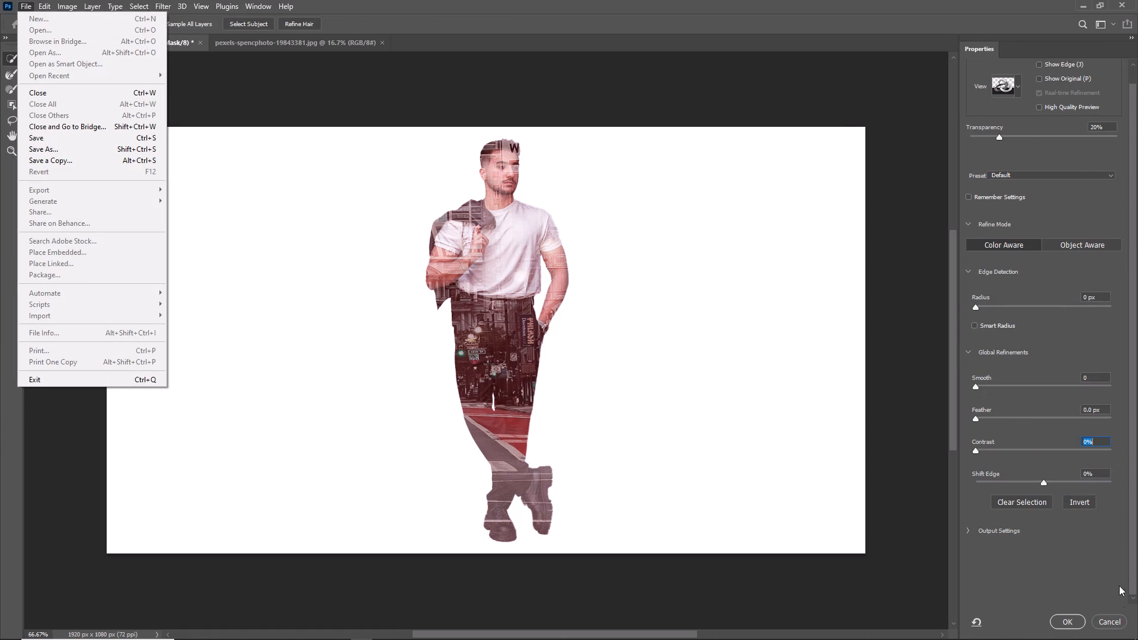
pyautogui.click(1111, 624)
# Quick-export the composition as a PNG named cyberpunk in the Downloads folder.
pyautogui.click(20, 4)
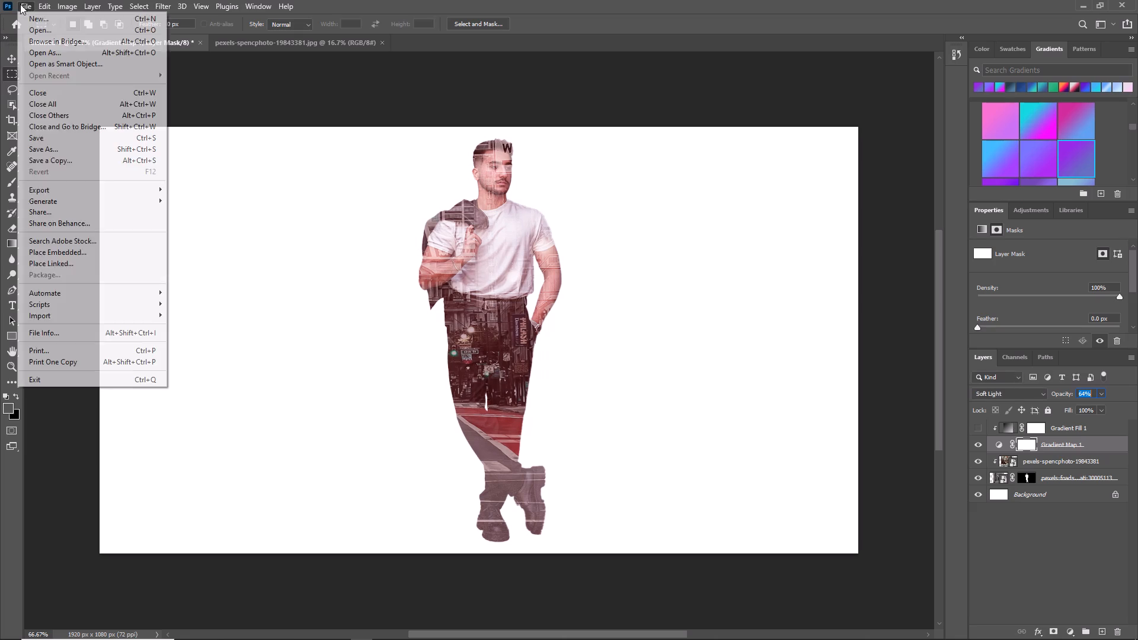
pyautogui.click(59, 191)
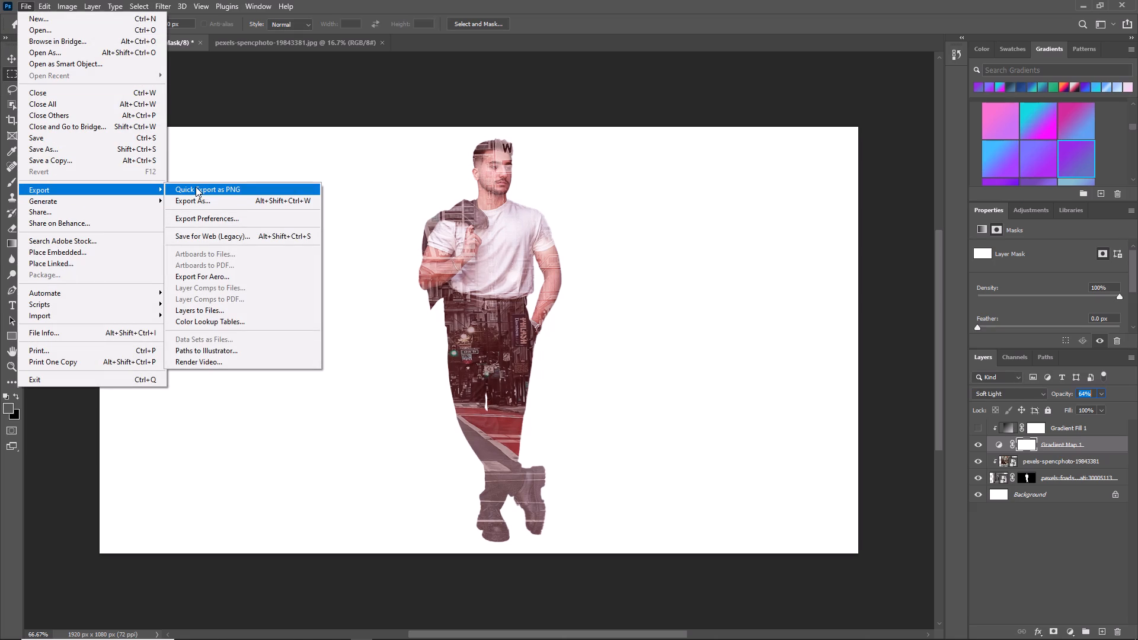
pyautogui.click(196, 187)
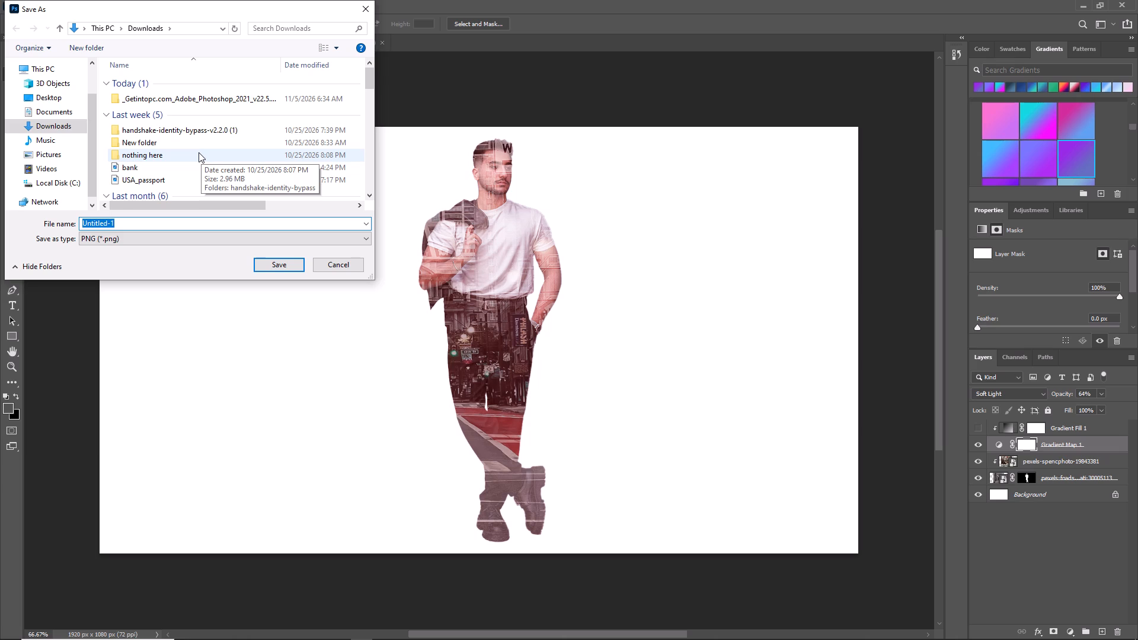
pyautogui.write('cyberpunk')
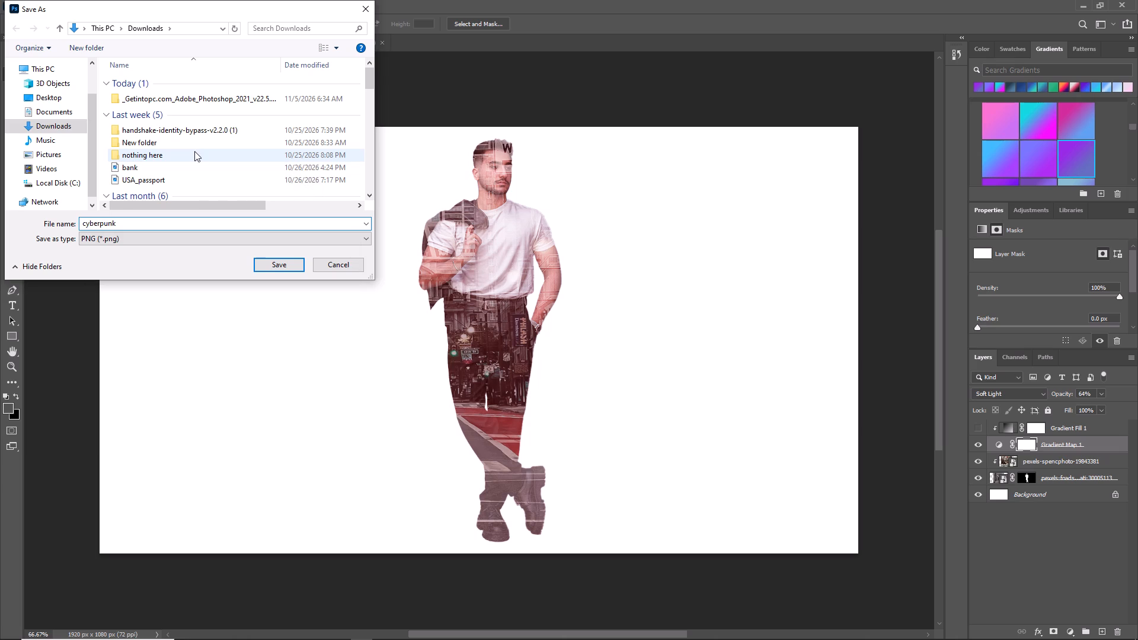
pyautogui.click(270, 264)
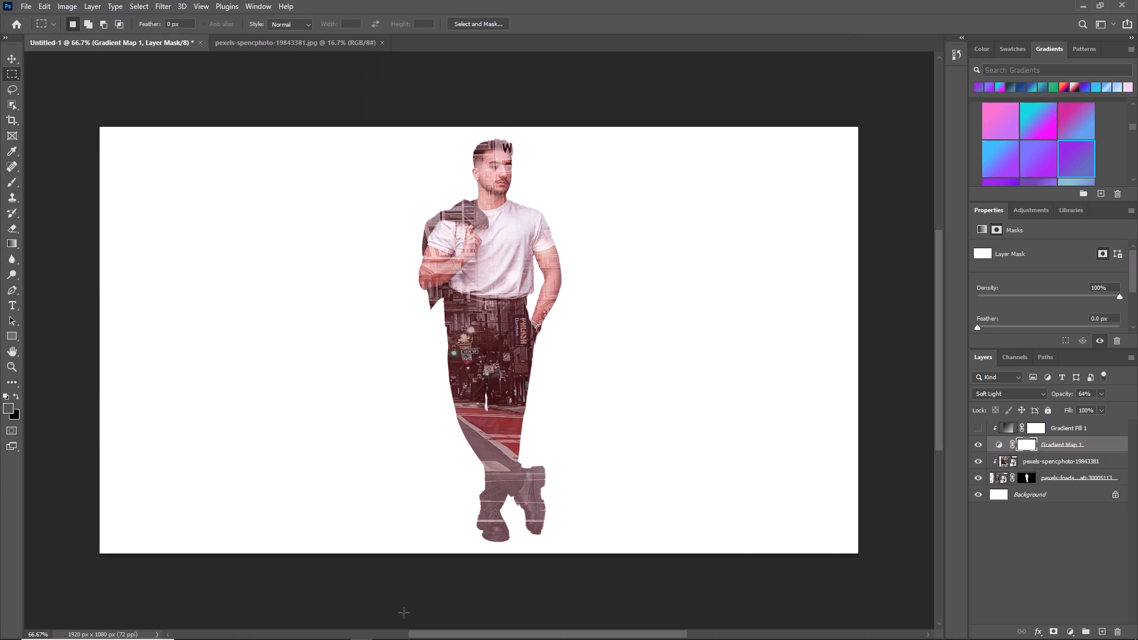
# Switch to File Explorer and open the exported cyberpunk image from Downloads to inspect the result up close.
pyautogui.click(225, 633)
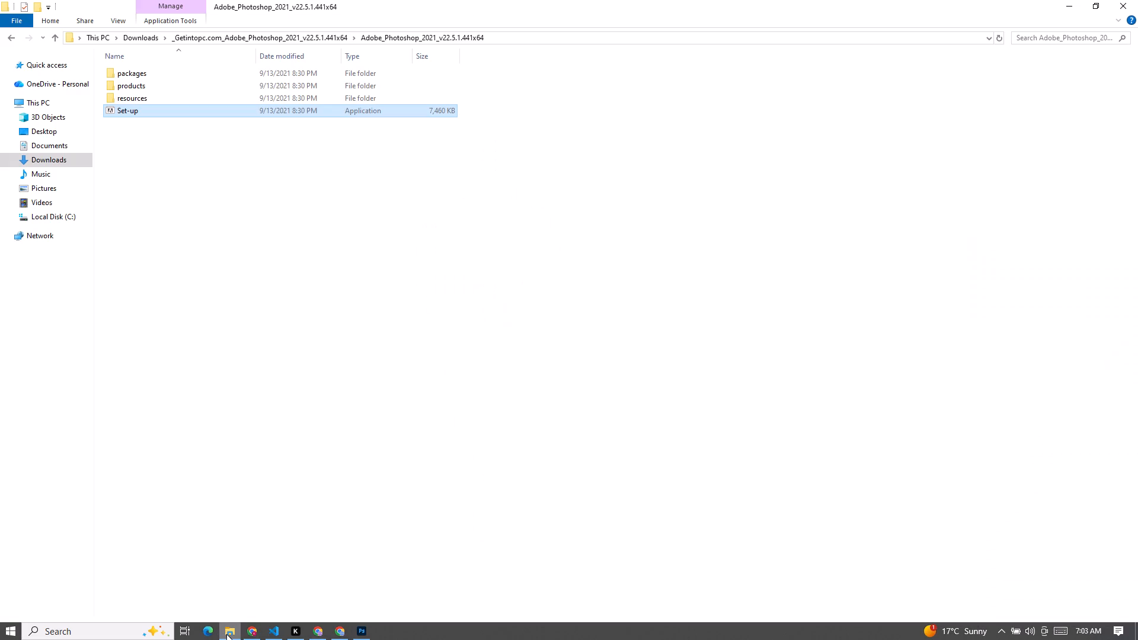
pyautogui.click(48, 156)
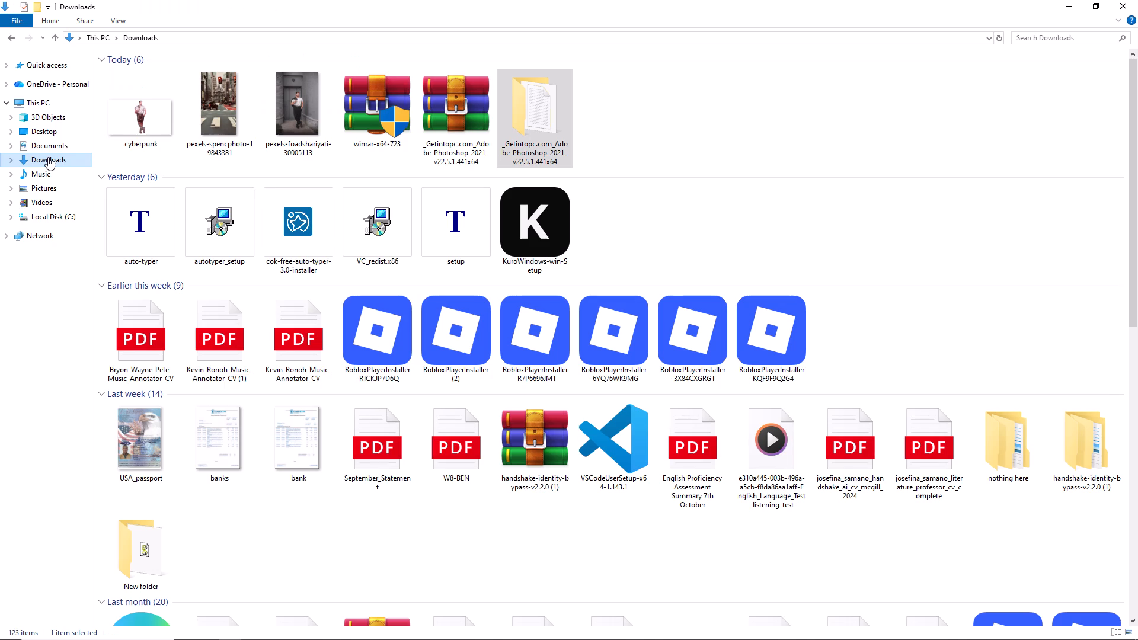
pyautogui.doubleClick(151, 103)
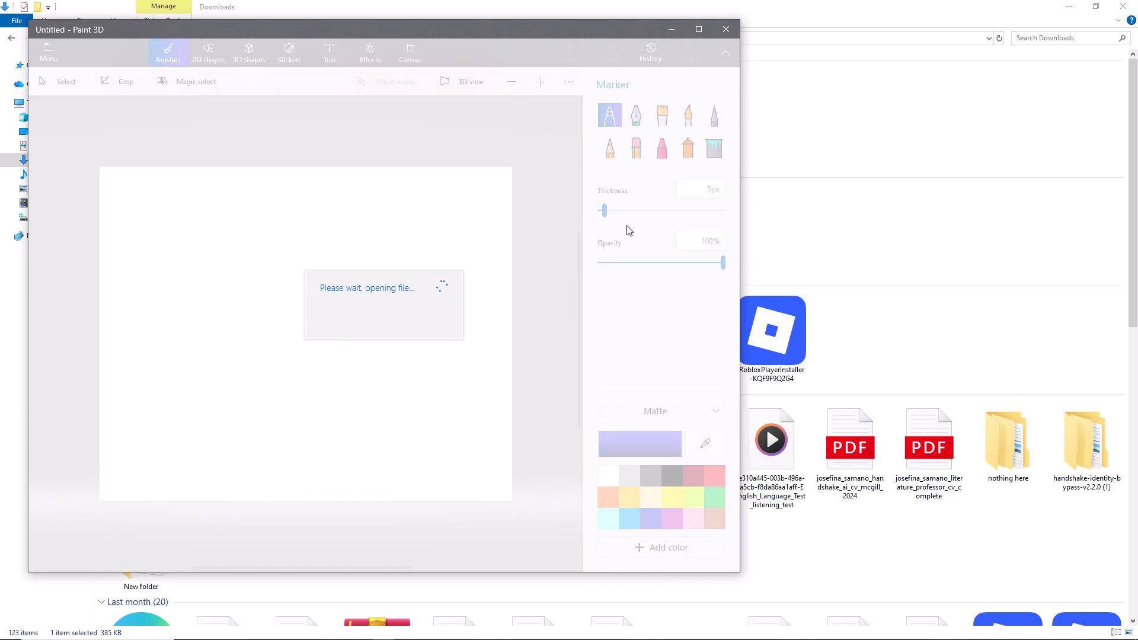
pyautogui.scroll(4, 369, 353)
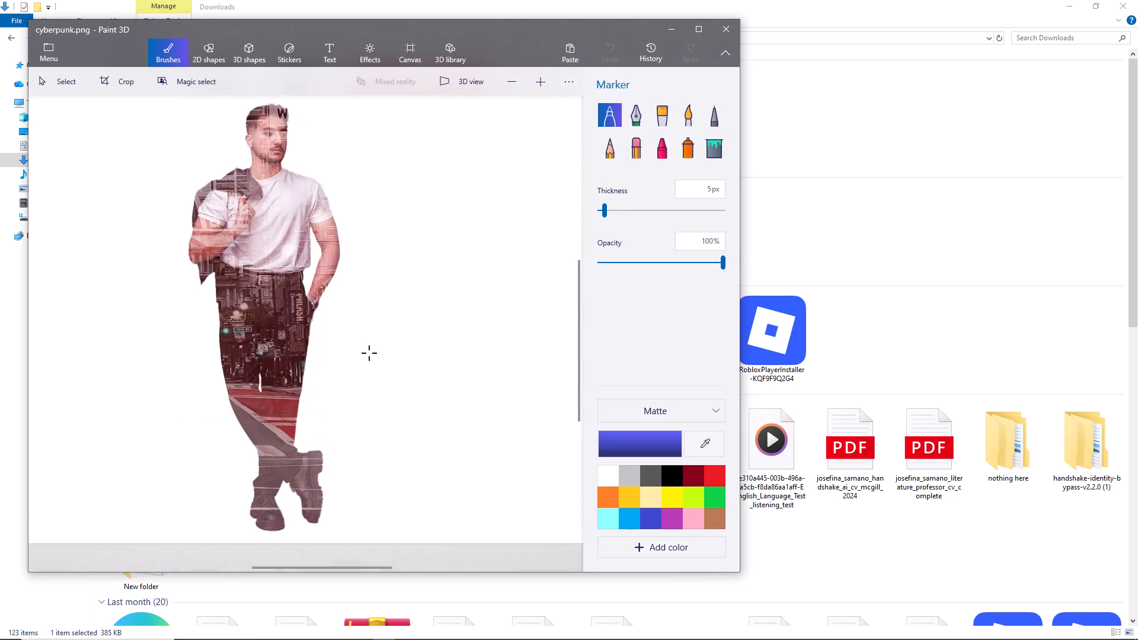
pyautogui.scroll(-4, 295, 351)
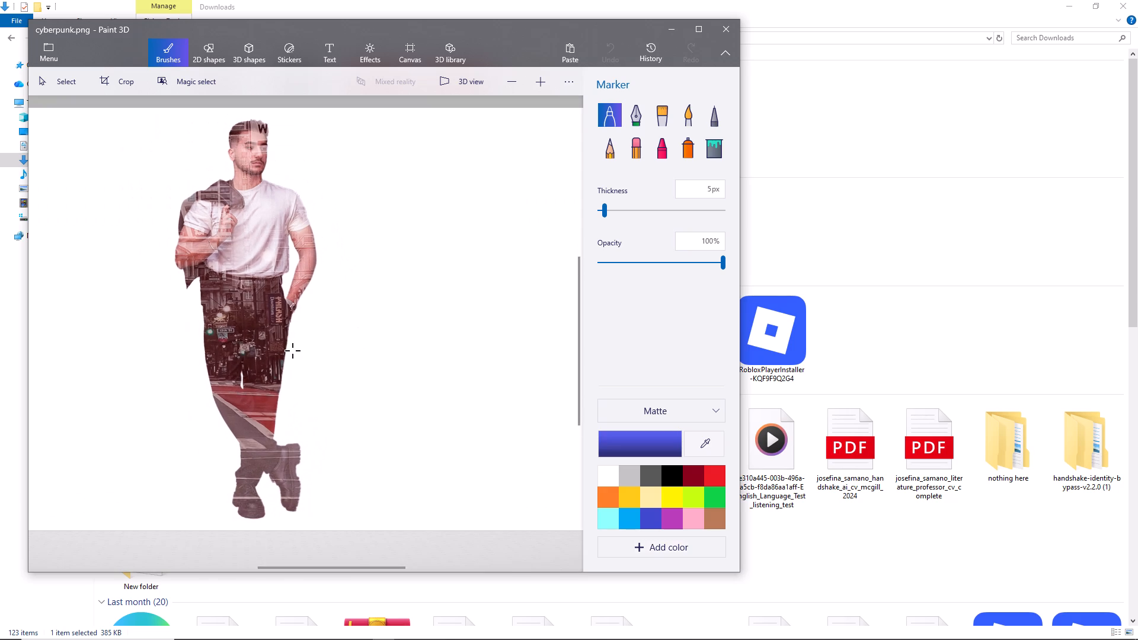
pyautogui.moveTo(270, 347); pyautogui.dragTo(316, 344)
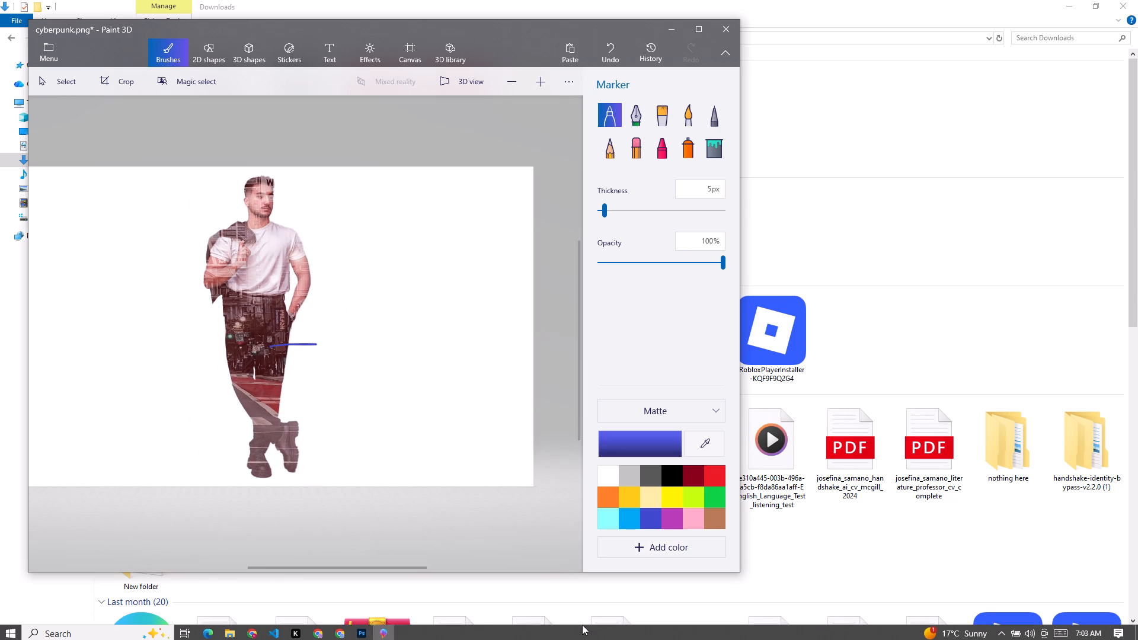
# Switch back to Photoshop and select the Background layer.
pyautogui.click(364, 633)
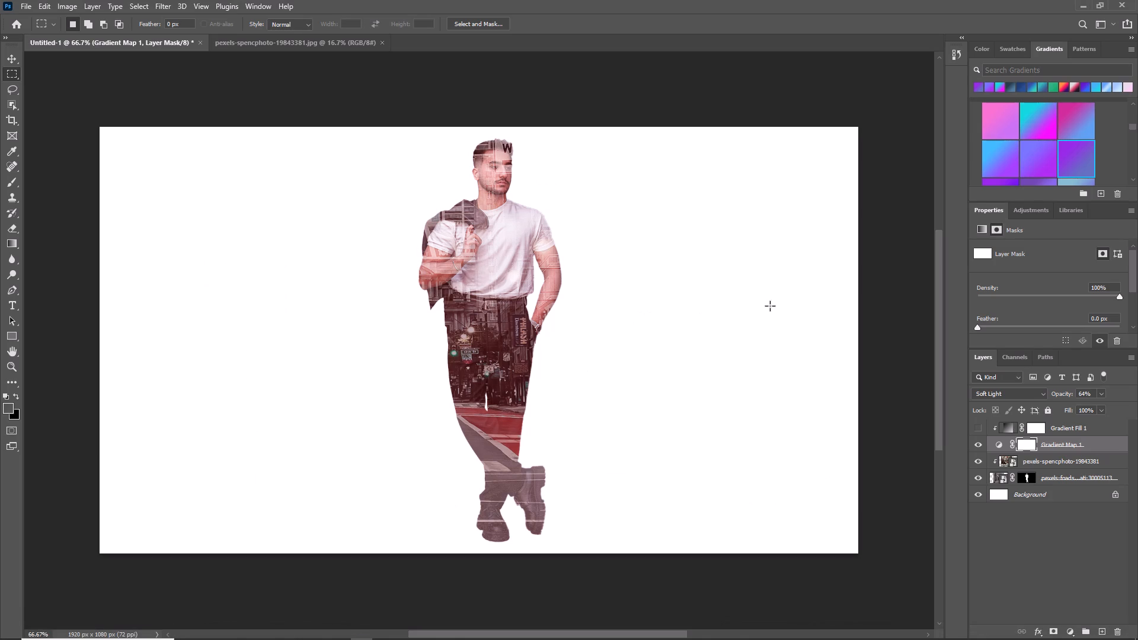
pyautogui.click(1043, 494)
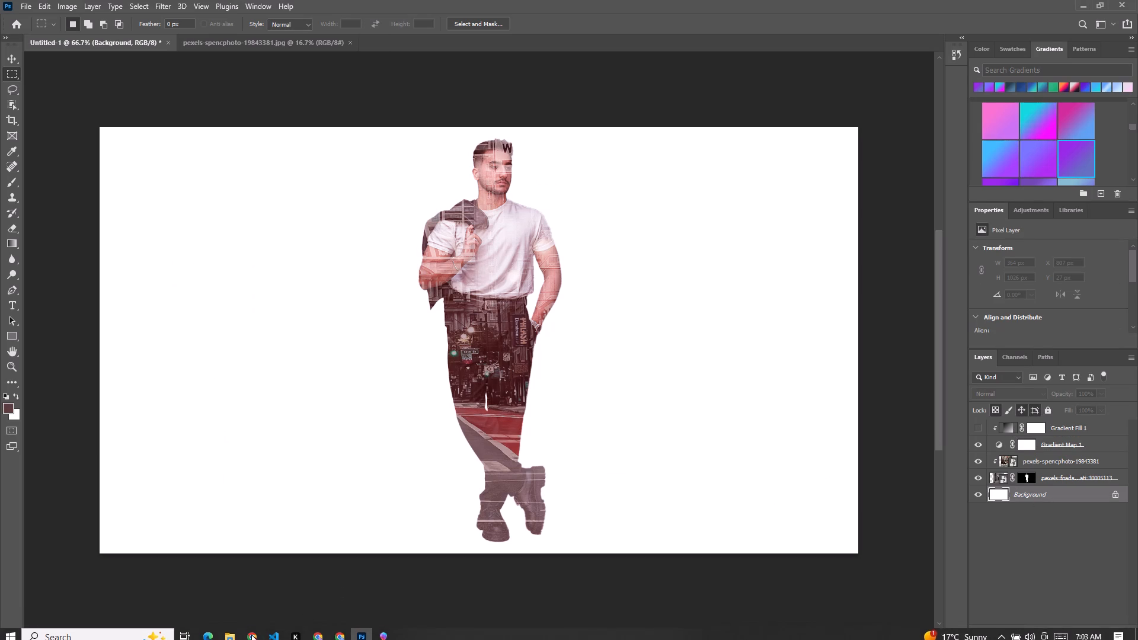
# Switch to Chrome, close the open street photo on Pexels and search the photos for tokyo city.
pyautogui.click(248, 633)
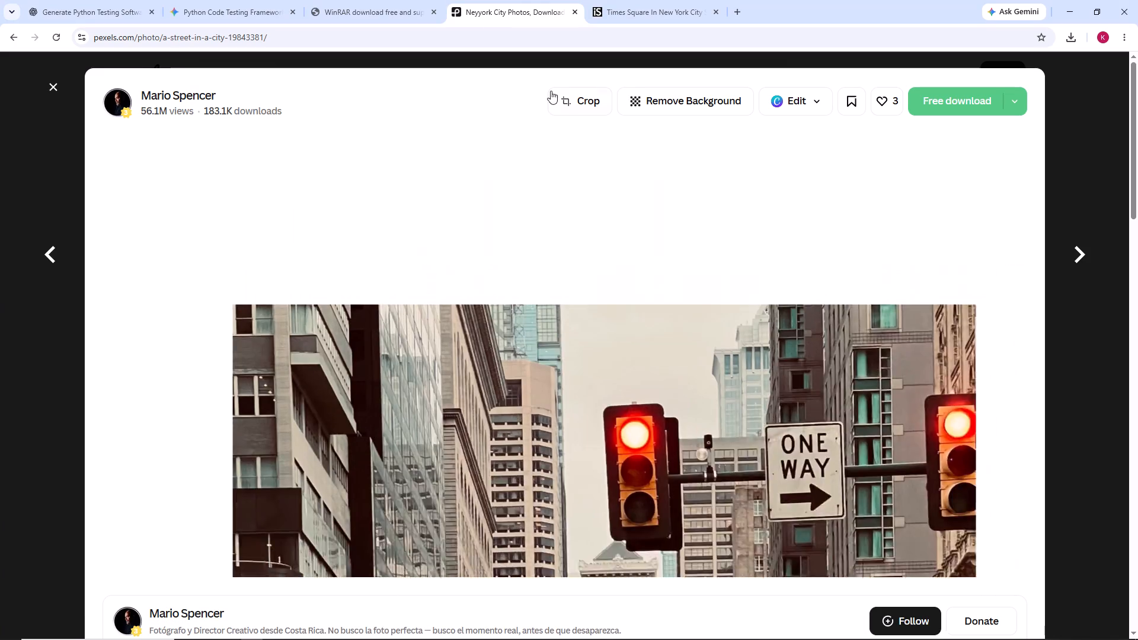
pyautogui.click(363, 176)
pyautogui.click(41, 84)
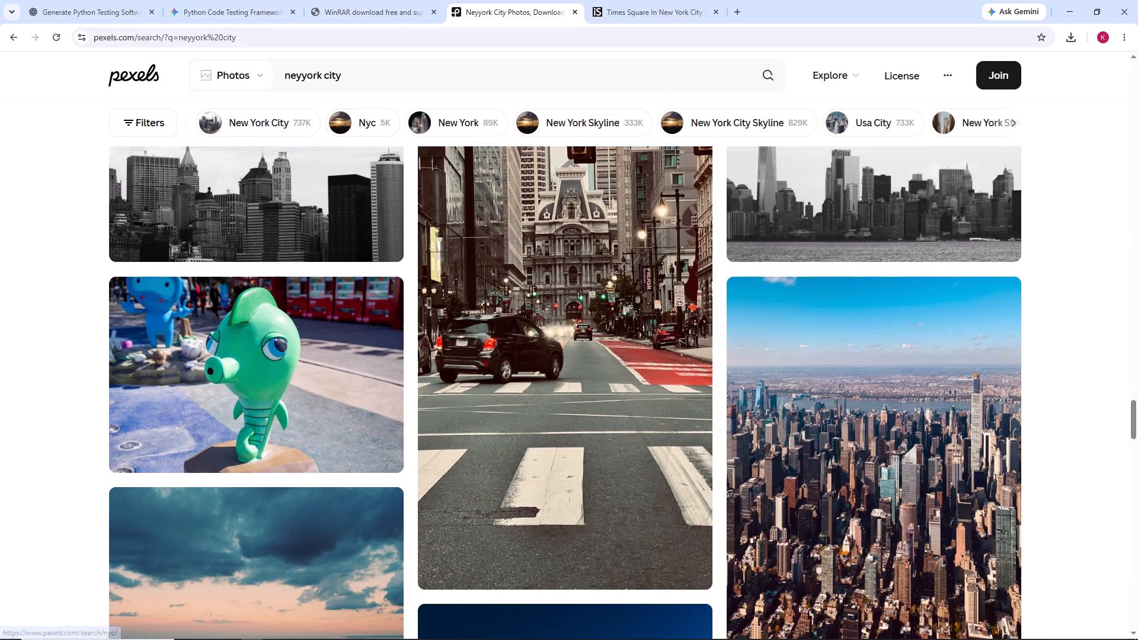
pyautogui.moveTo(322, 75); pyautogui.dragTo(268, 76)
pyautogui.write('tokyo city')
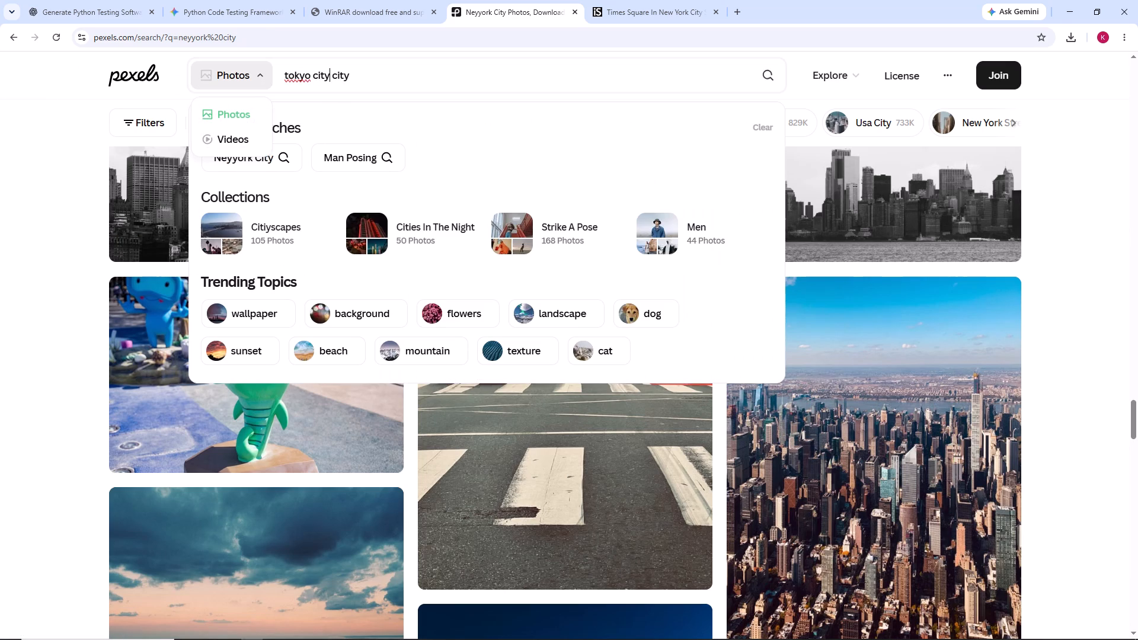
pyautogui.doubleClick(323, 76)
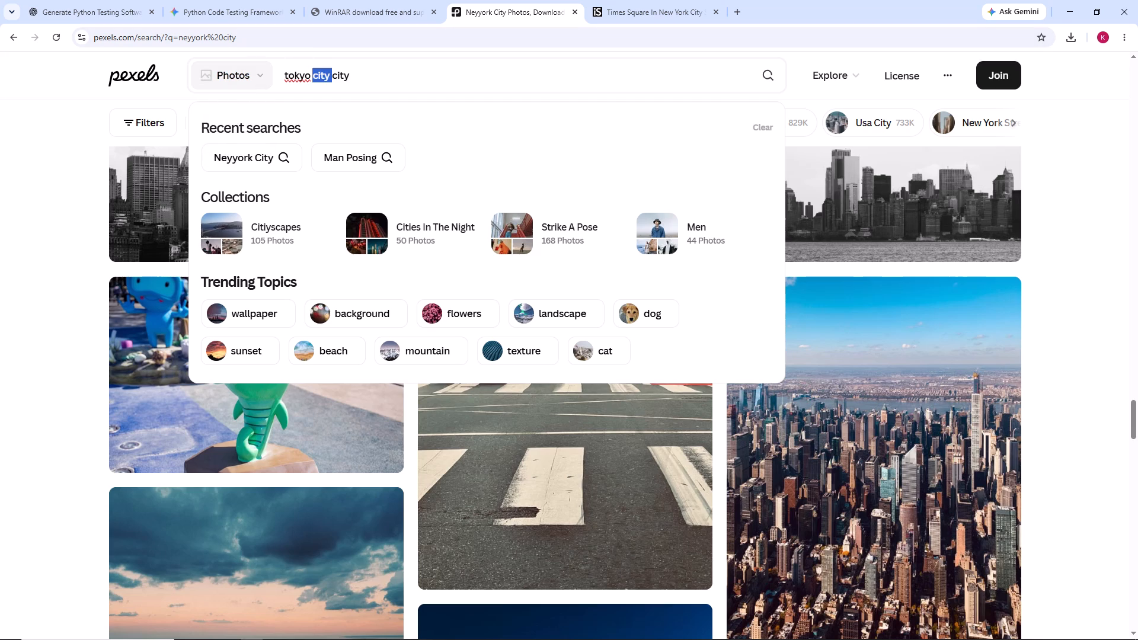
pyautogui.press('BackSpace')
pyautogui.press('Return')
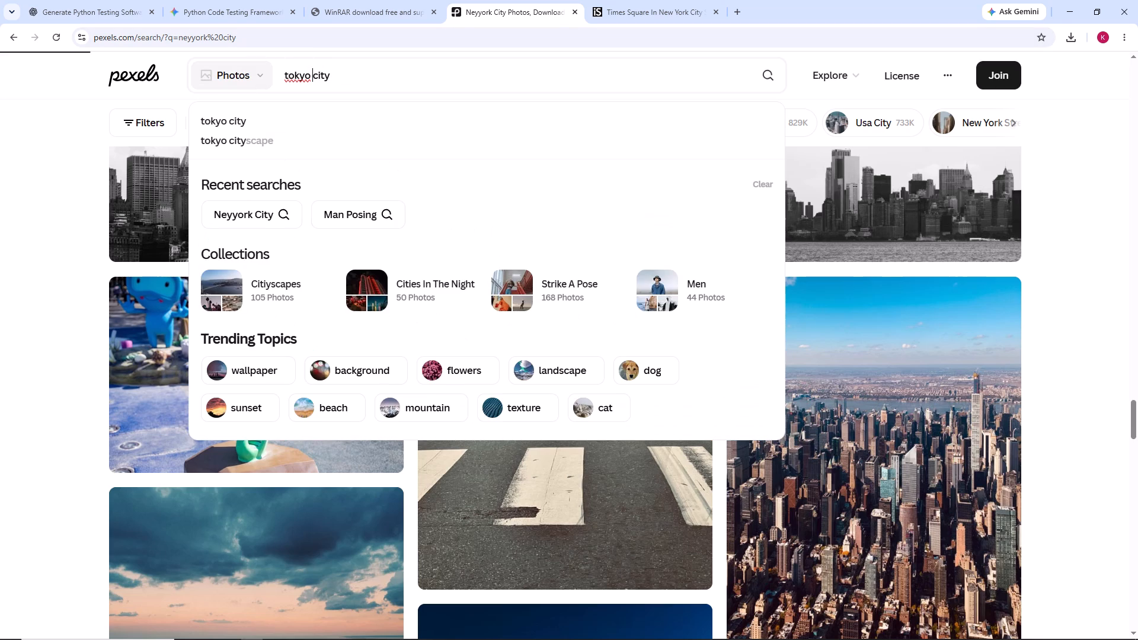
# Browse the tokyo city results and download the dusk street photo with the crosswalk and red traffic light.
pyautogui.scroll(-12, 427, 288)
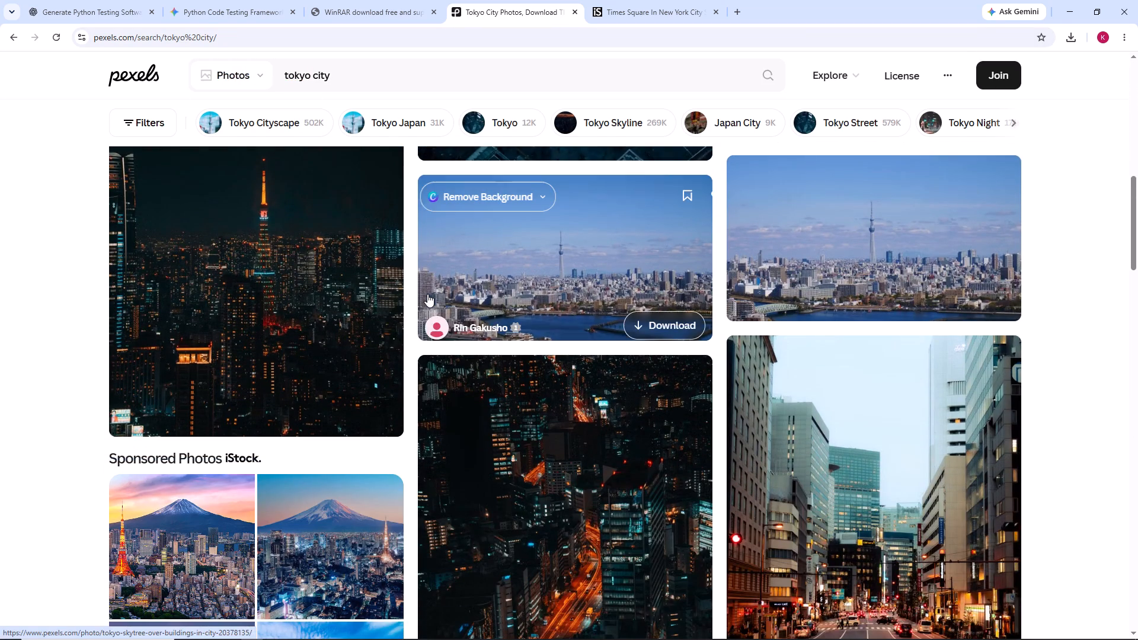
pyautogui.scroll(-3, 427, 294)
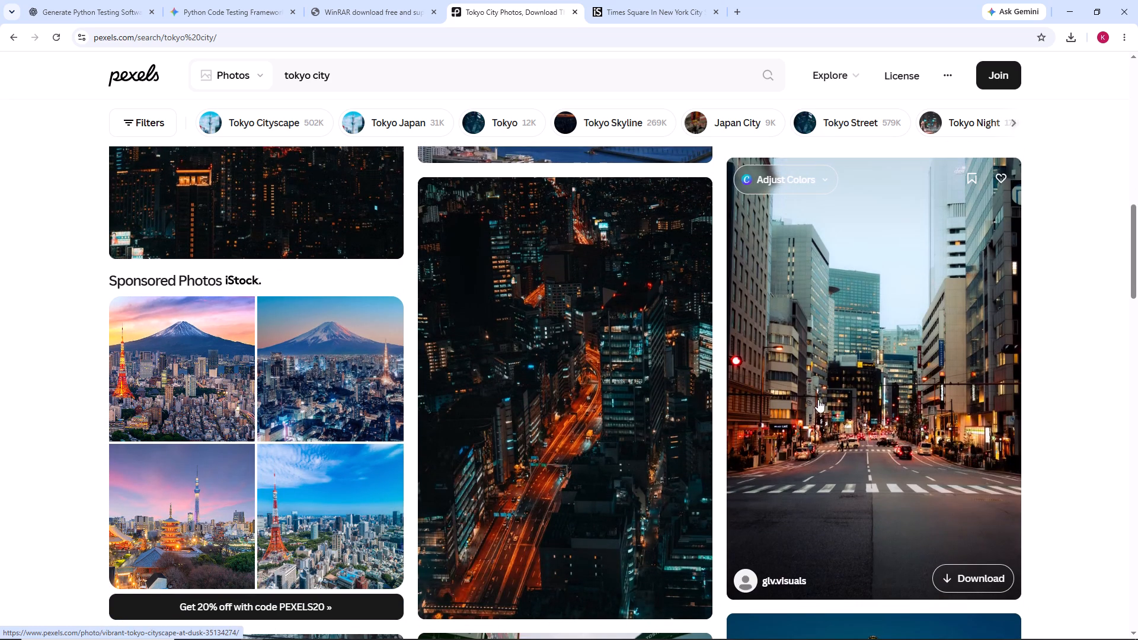
pyautogui.click(821, 445)
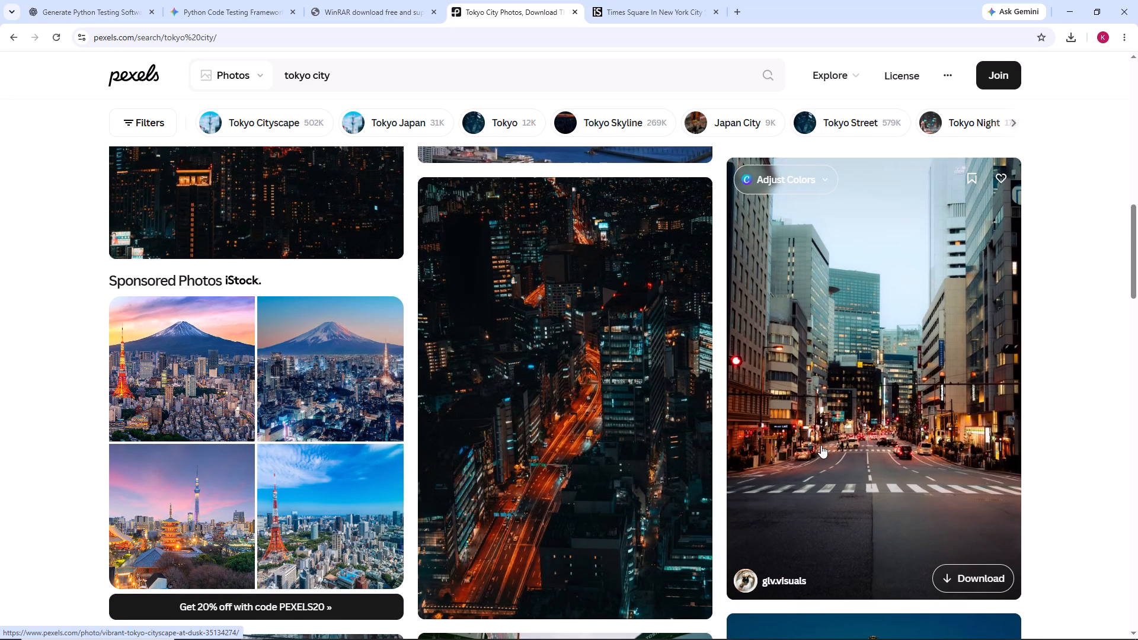
pyautogui.click(964, 110)
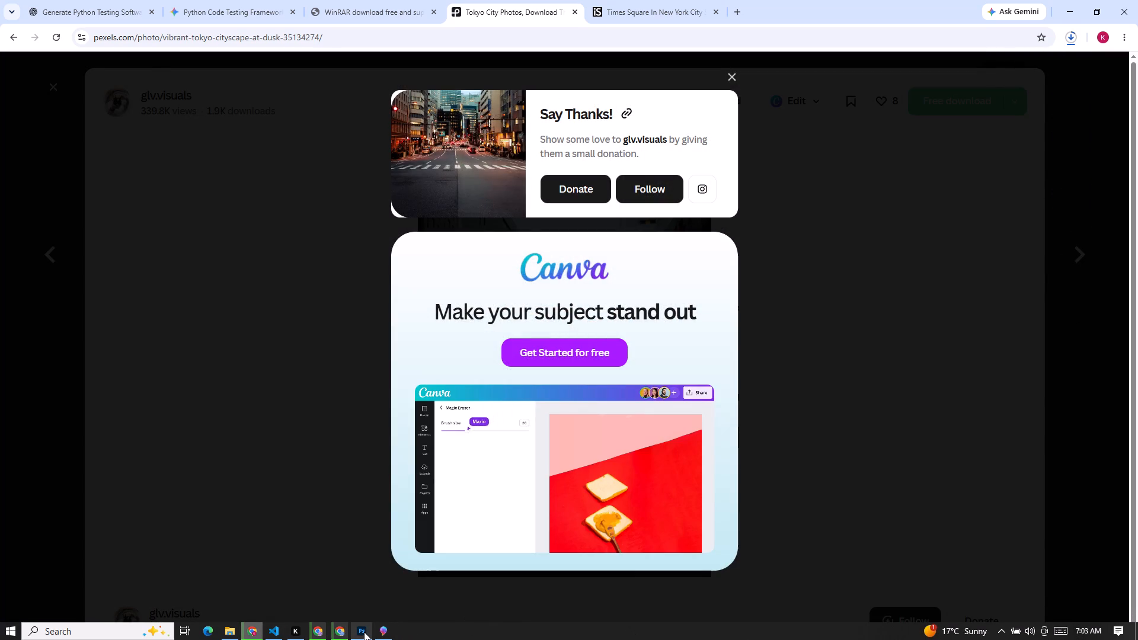
# Switch to File Explorer and place the downloaded pexels-glv-visuals street photo into the Photoshop composition, directly above the Background layer.
pyautogui.click(364, 632)
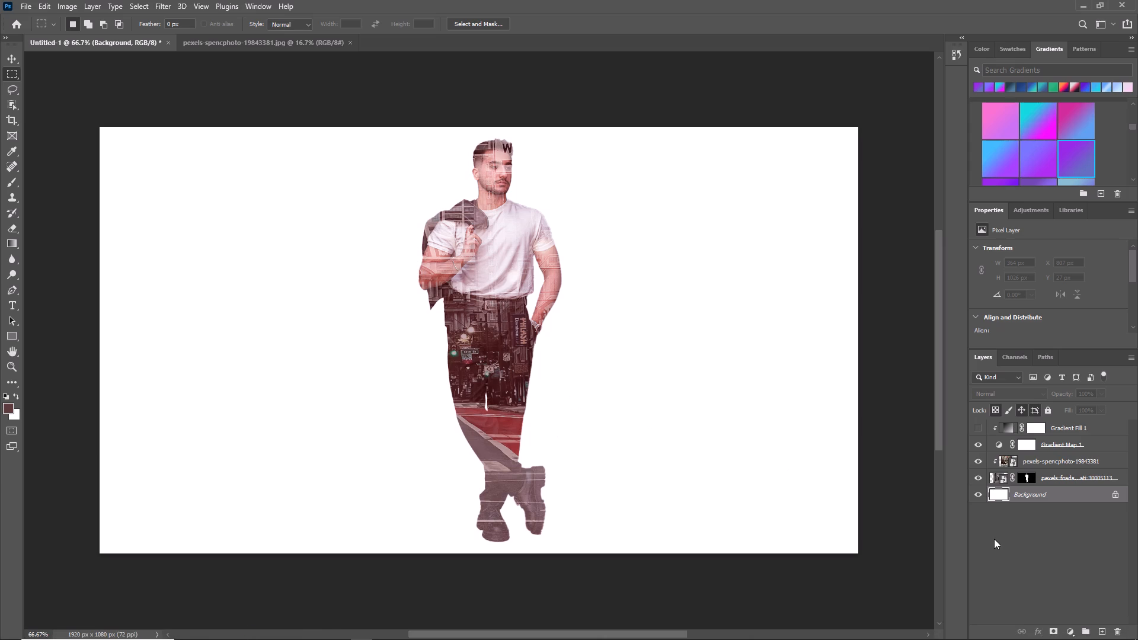
pyautogui.click(236, 632)
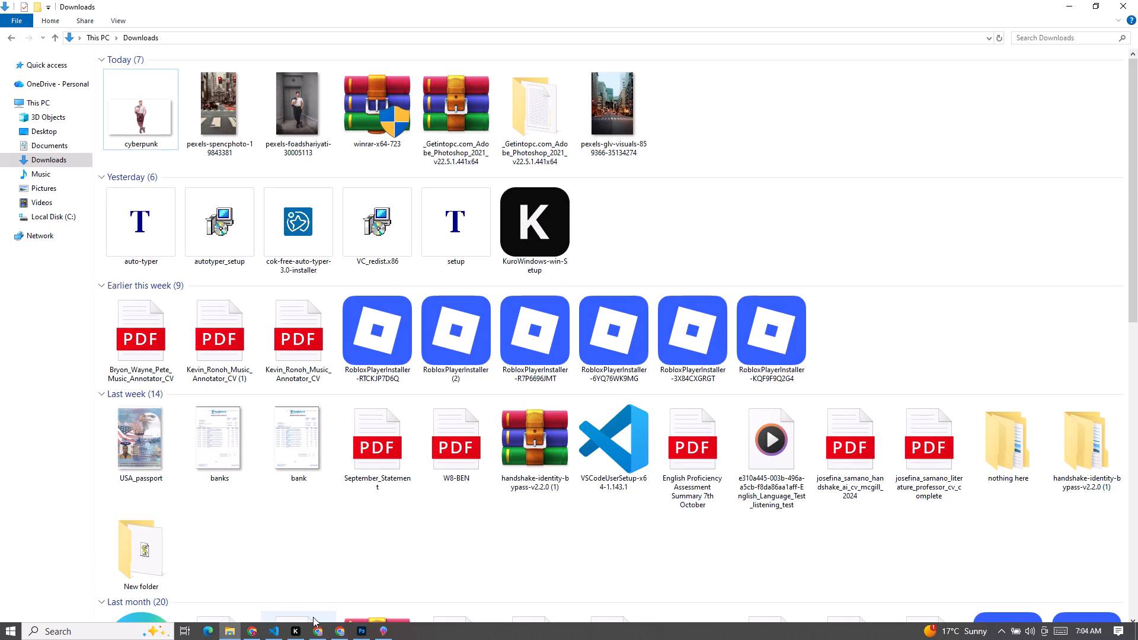
pyautogui.moveTo(619, 148); pyautogui.dragTo(557, 639)
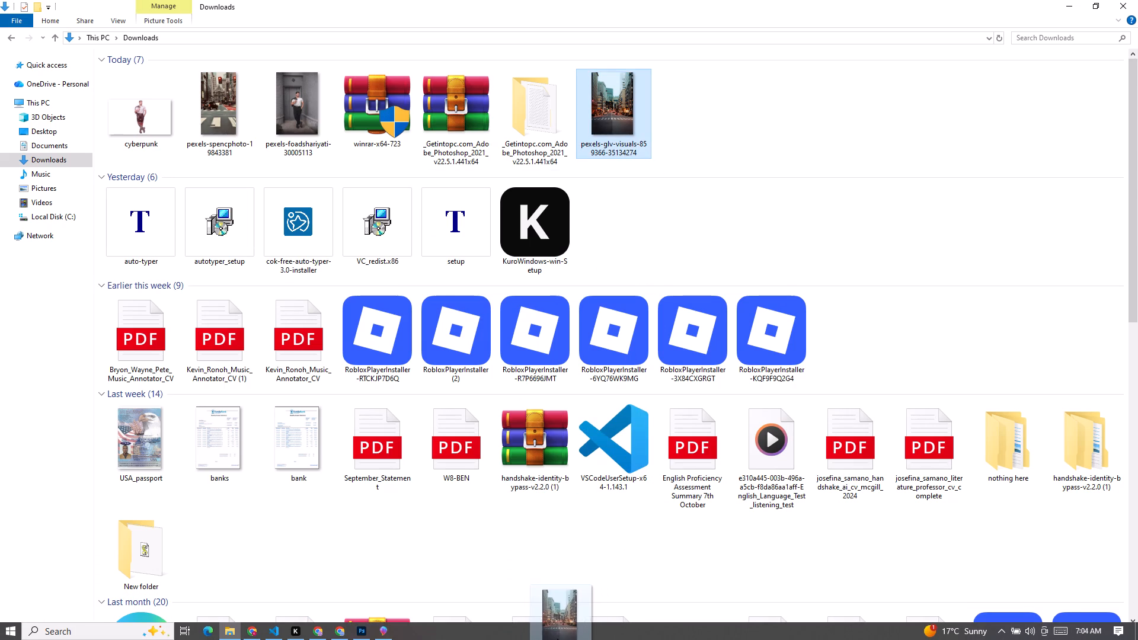
pyautogui.moveTo(557, 639); pyautogui.dragTo(363, 628)
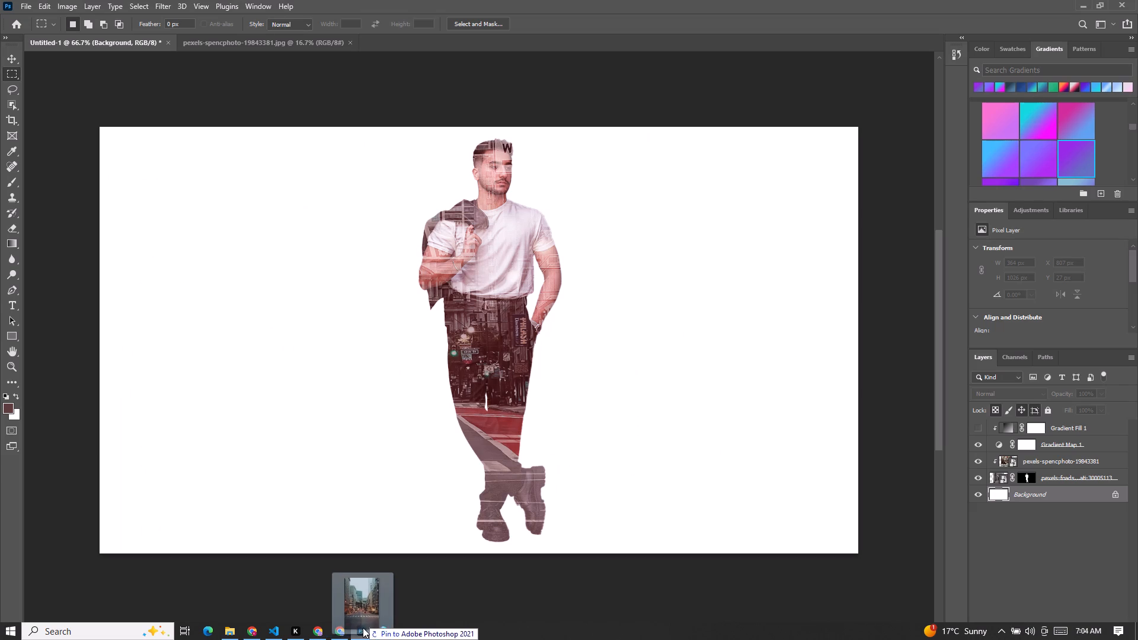
pyautogui.moveTo(363, 628); pyautogui.dragTo(473, 477)
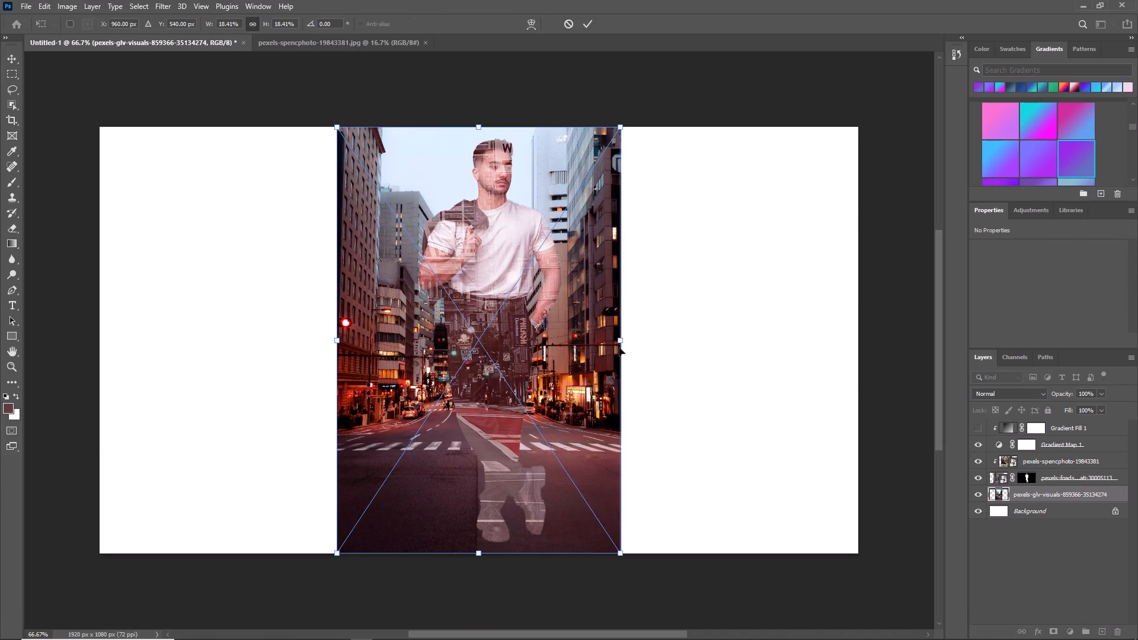
# Enlarge the placed street photo proportionally to about 33% scale, centred at about X 1095 px, Y 468 px.
pyautogui.moveTo(621, 341); pyautogui.dragTo(745, 340)
pyautogui.moveTo(667, 386); pyautogui.dragTo(603, 358)
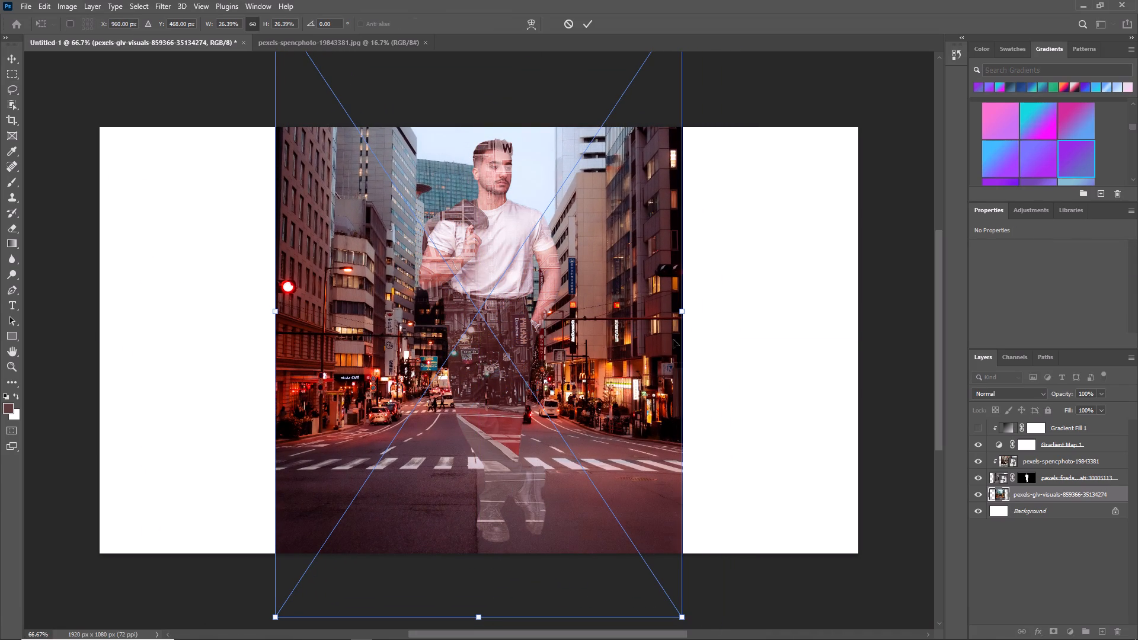
pyautogui.moveTo(683, 316); pyautogui.dragTo(746, 330)
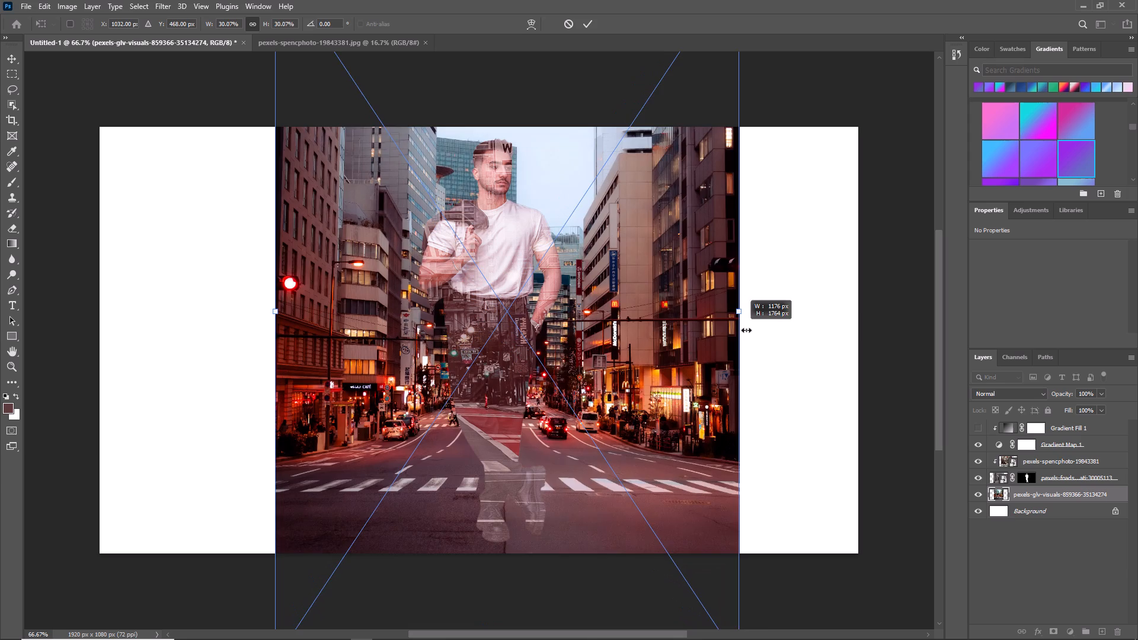
pyautogui.moveTo(746, 330); pyautogui.dragTo(789, 339)
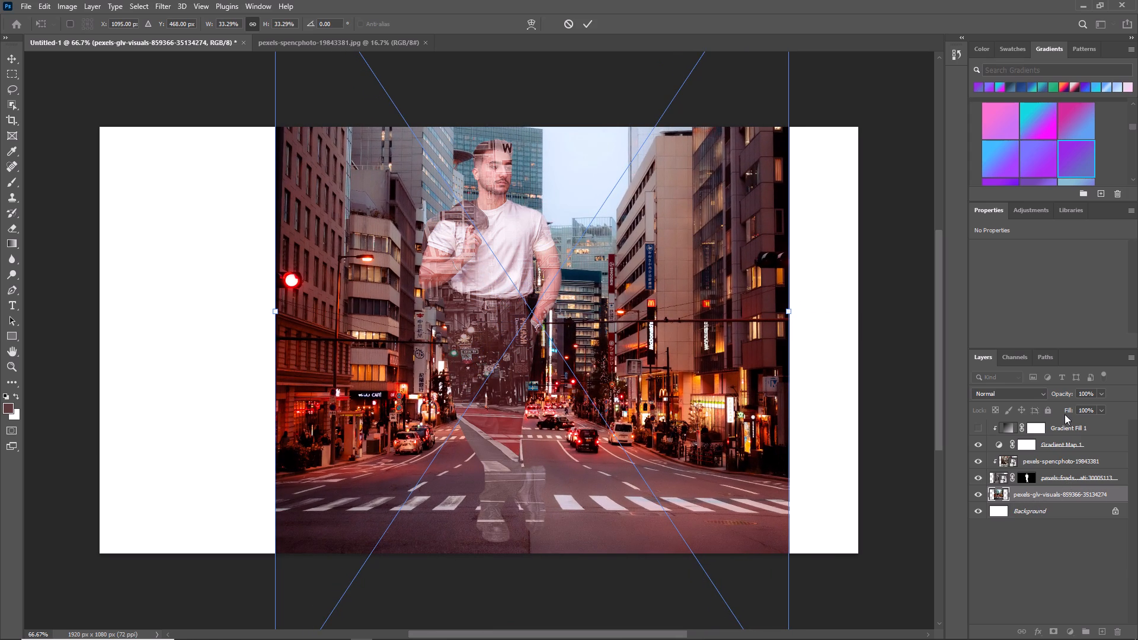
# Commit the placed street photo and set its layer opacity to 32%, after trying 60% and 55%.
pyautogui.moveTo(1088, 392); pyautogui.dragTo(1069, 396)
pyautogui.press('6')
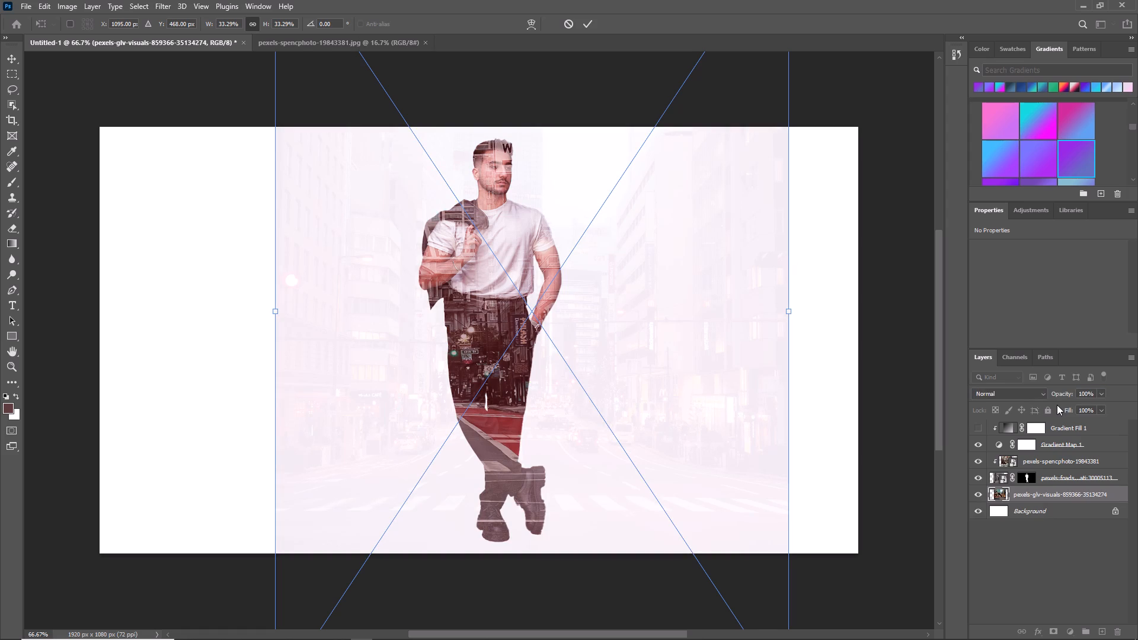
pyautogui.click(1075, 497)
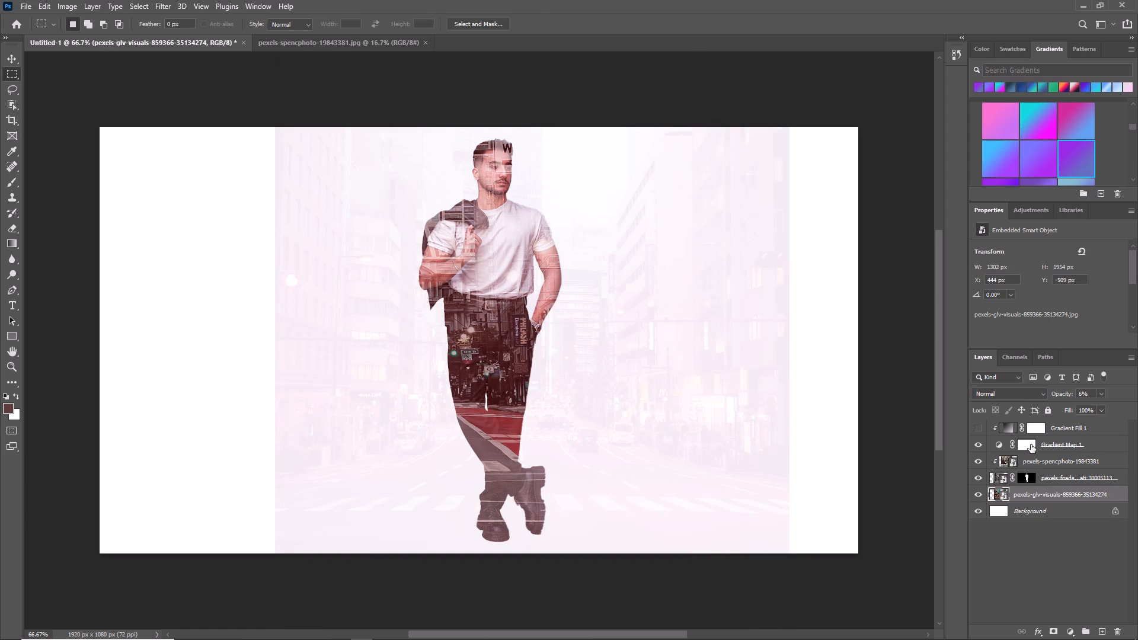
pyautogui.click(1083, 391)
pyautogui.press('0')
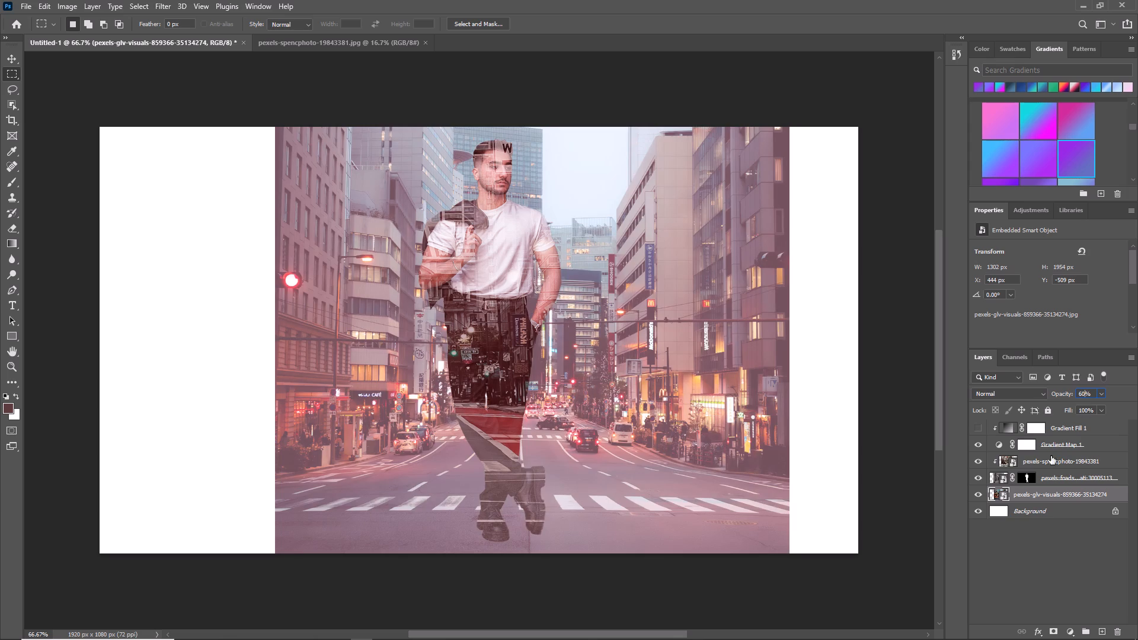
pyautogui.press('BackSpace')
pyautogui.press('BackSpace')
pyautogui.write('55')
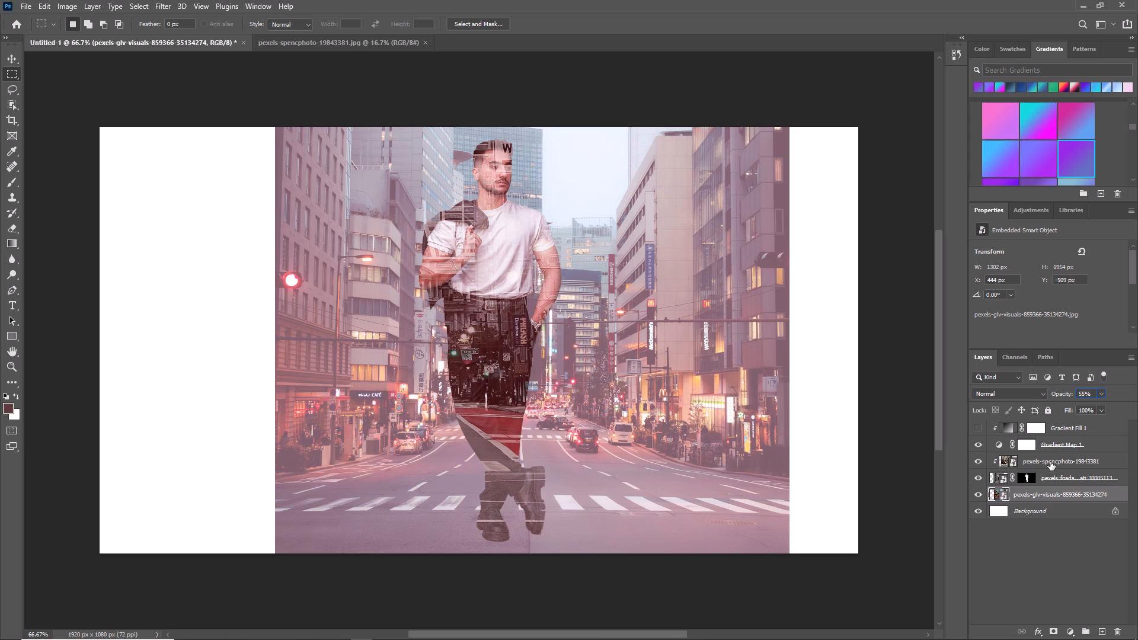
pyautogui.press('BackSpace')
pyautogui.press('BackSpace')
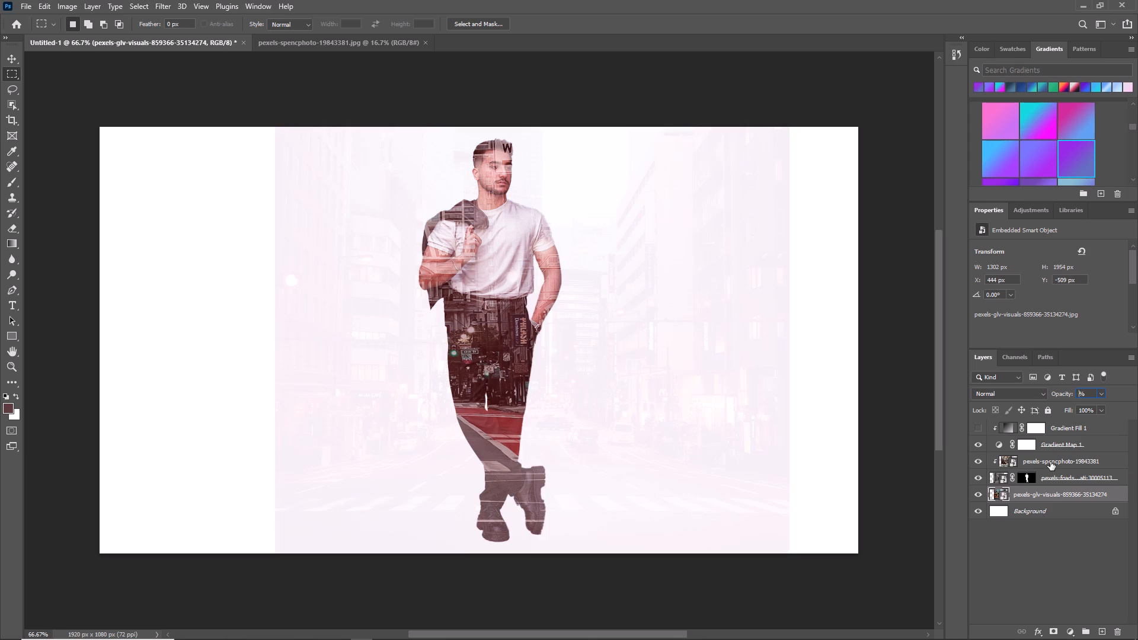
pyautogui.press('3')
pyautogui.press('2')
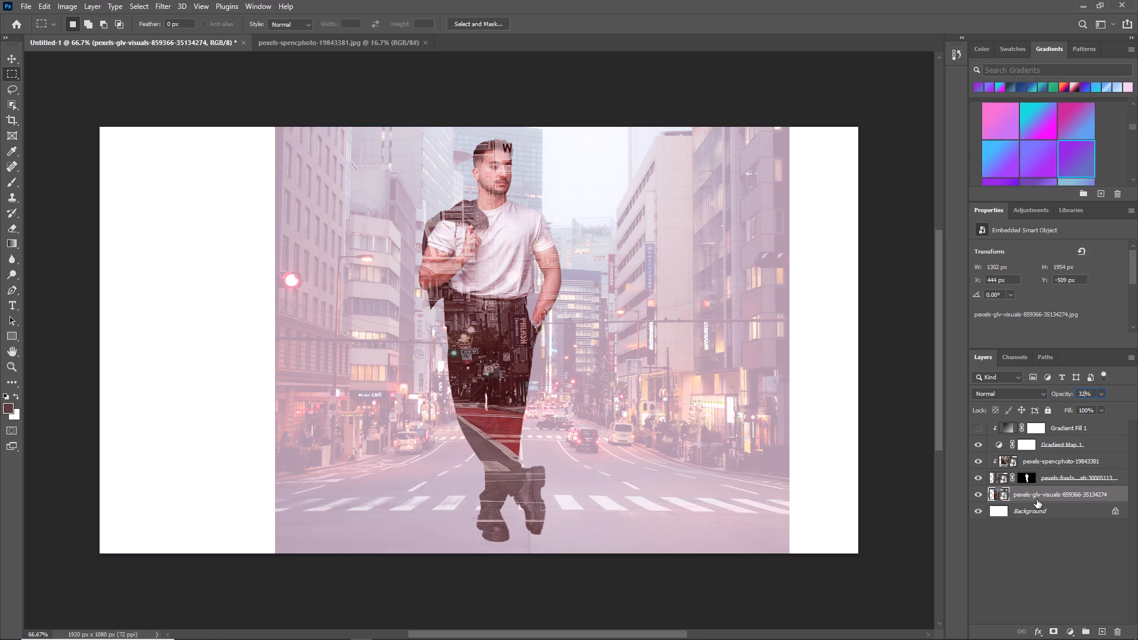
pyautogui.click(1042, 548)
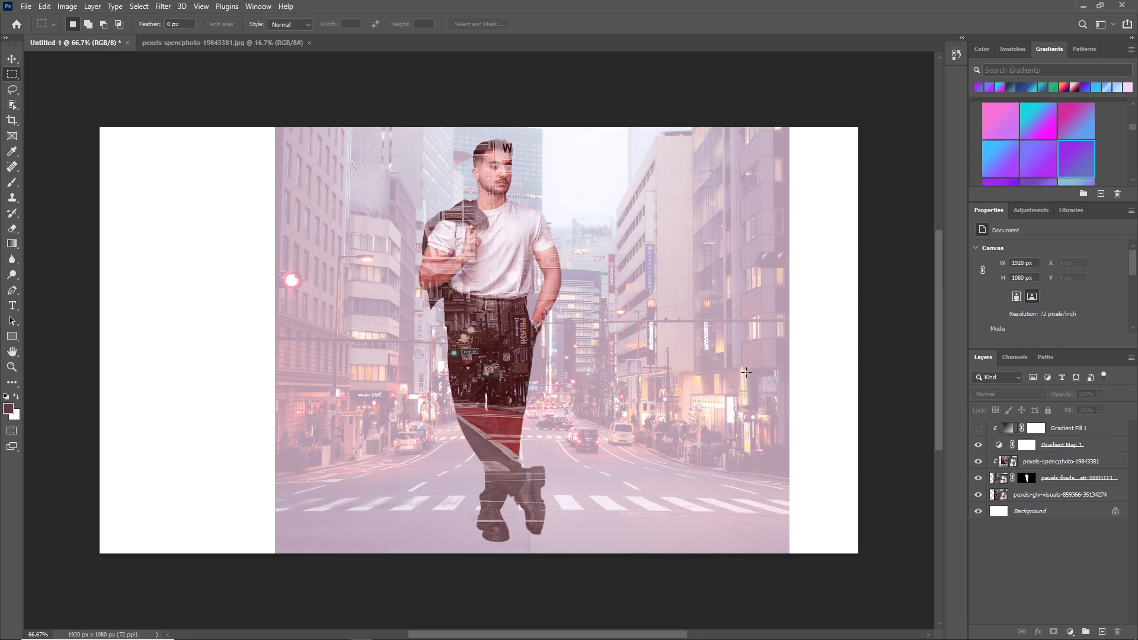
# Toggle the Background layer's visibility to compare the composition with and without it.
pyautogui.click(980, 510)
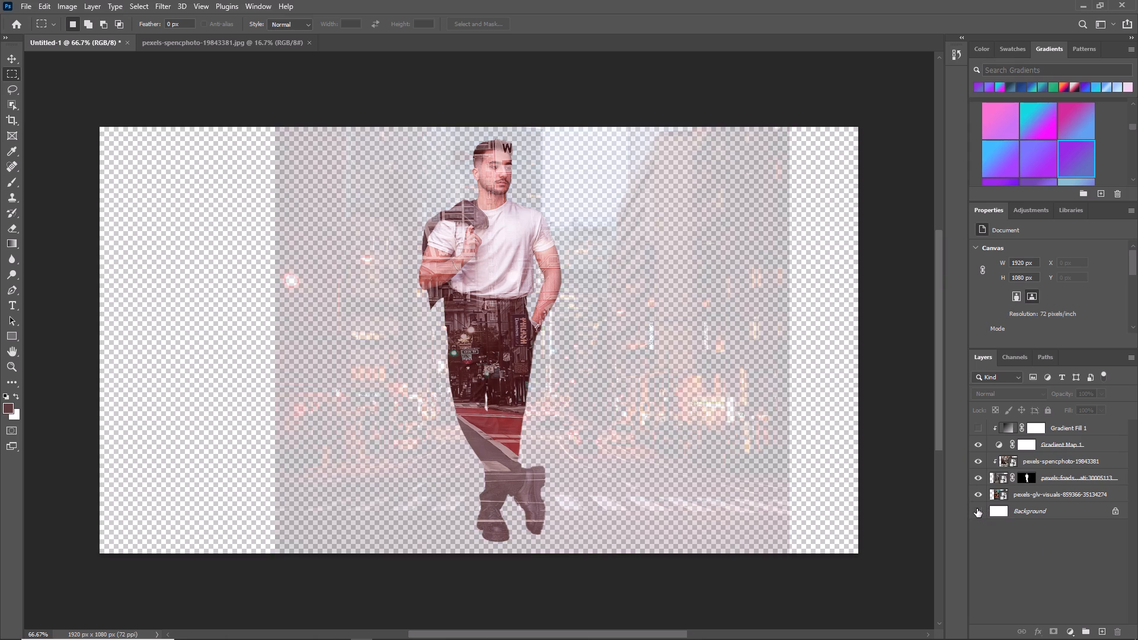
pyautogui.doubleClick(977, 508)
pyautogui.click(975, 510)
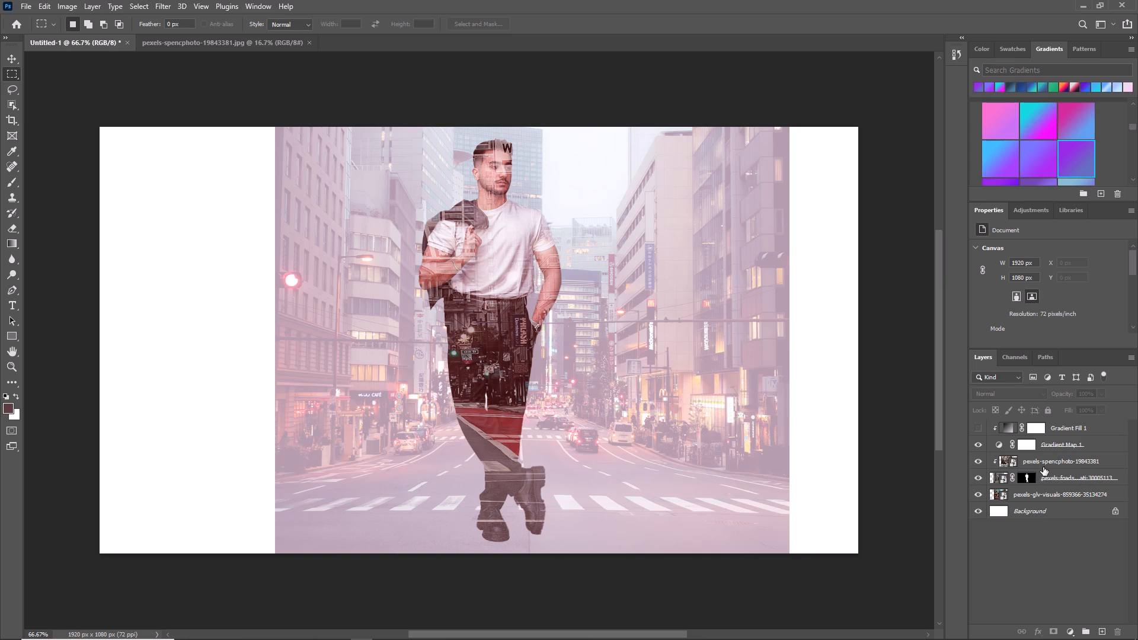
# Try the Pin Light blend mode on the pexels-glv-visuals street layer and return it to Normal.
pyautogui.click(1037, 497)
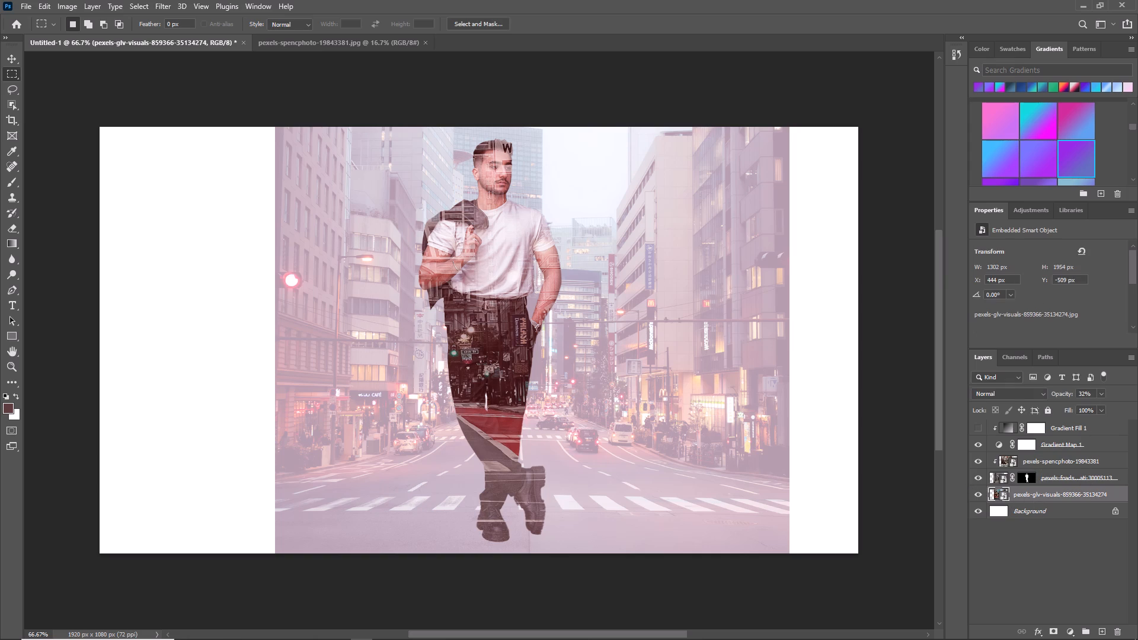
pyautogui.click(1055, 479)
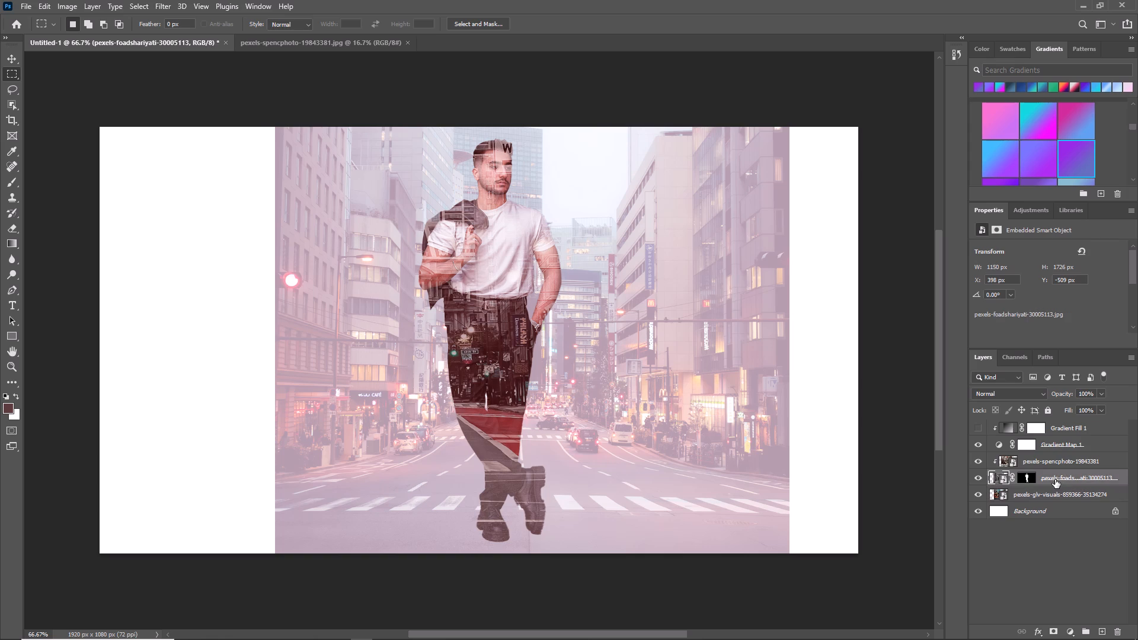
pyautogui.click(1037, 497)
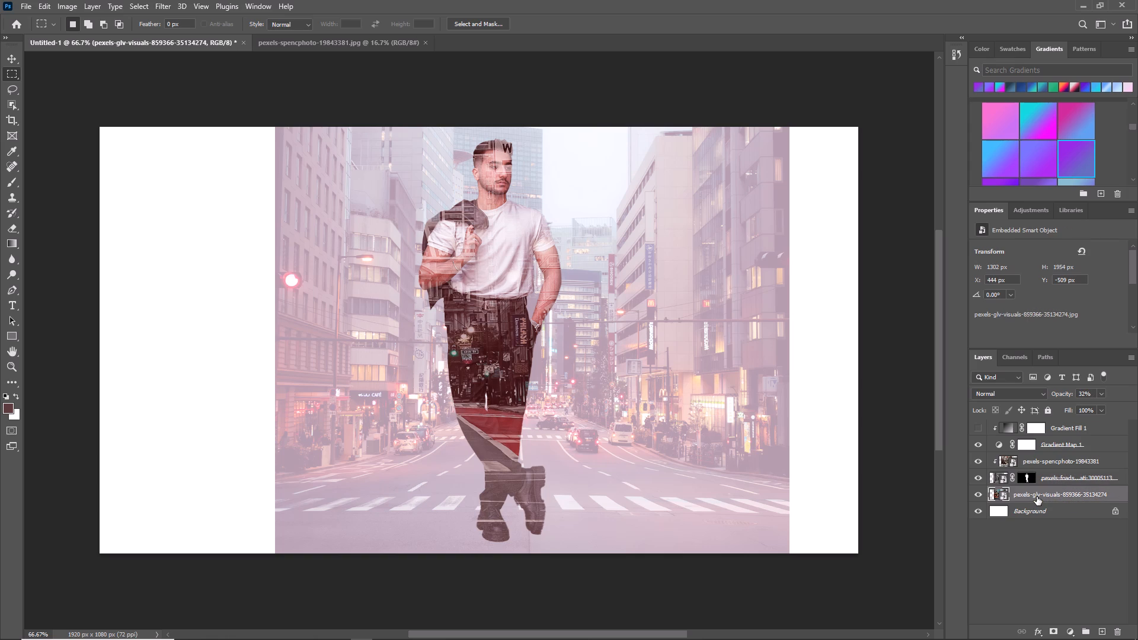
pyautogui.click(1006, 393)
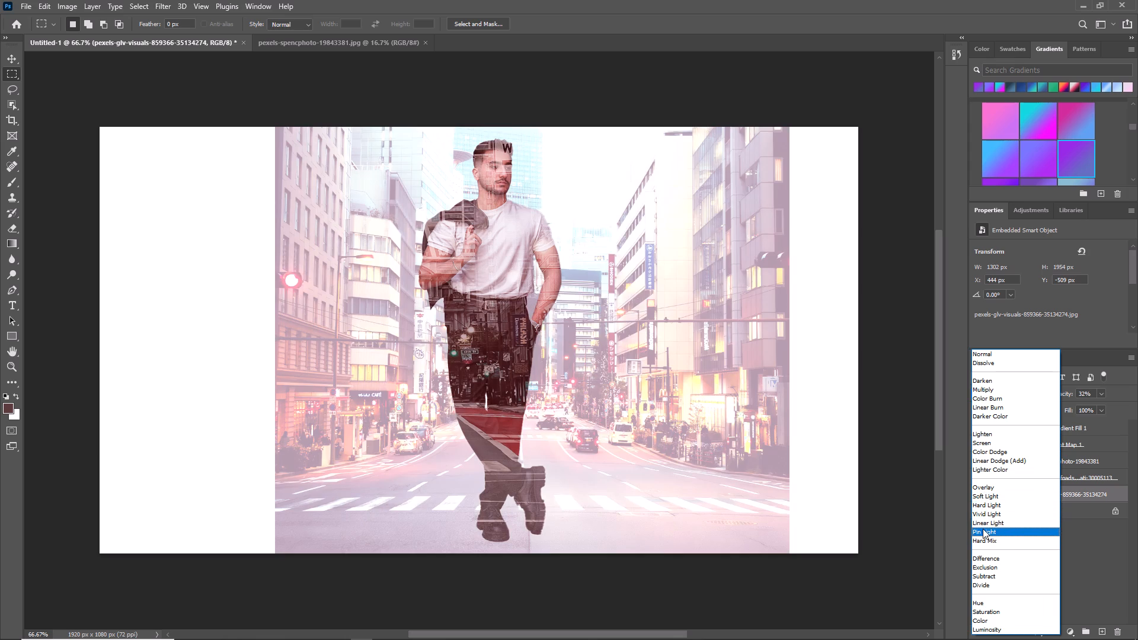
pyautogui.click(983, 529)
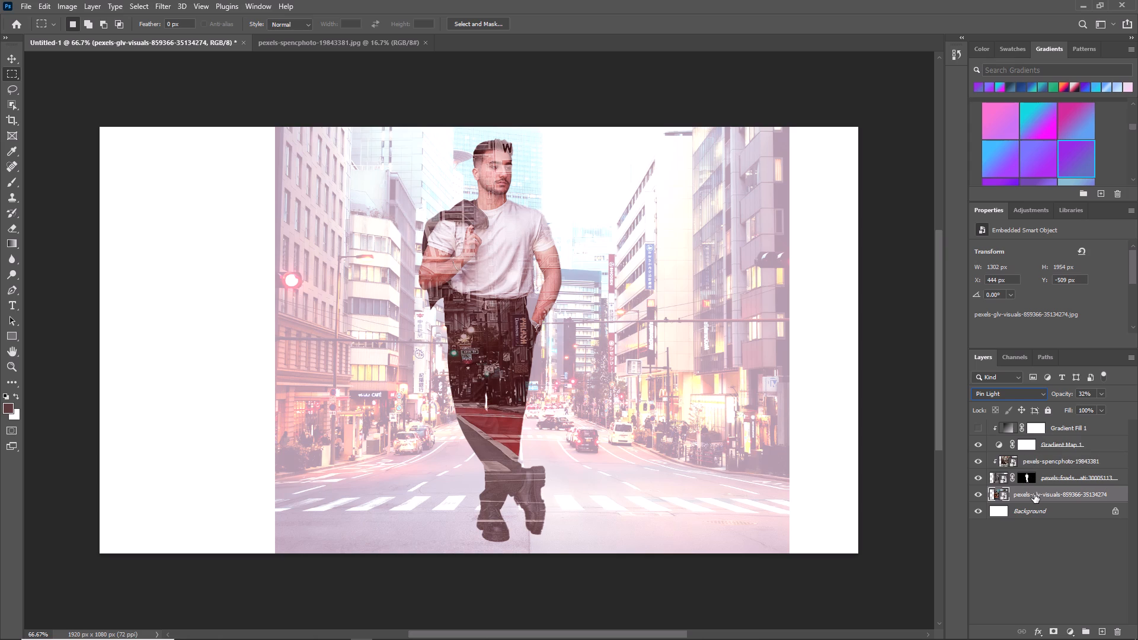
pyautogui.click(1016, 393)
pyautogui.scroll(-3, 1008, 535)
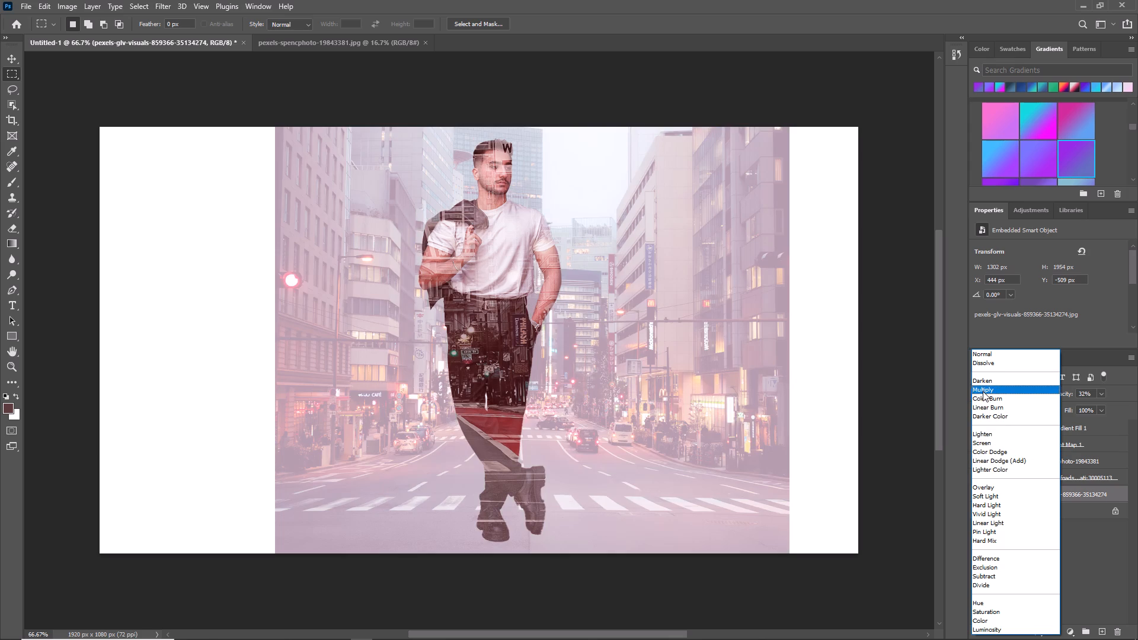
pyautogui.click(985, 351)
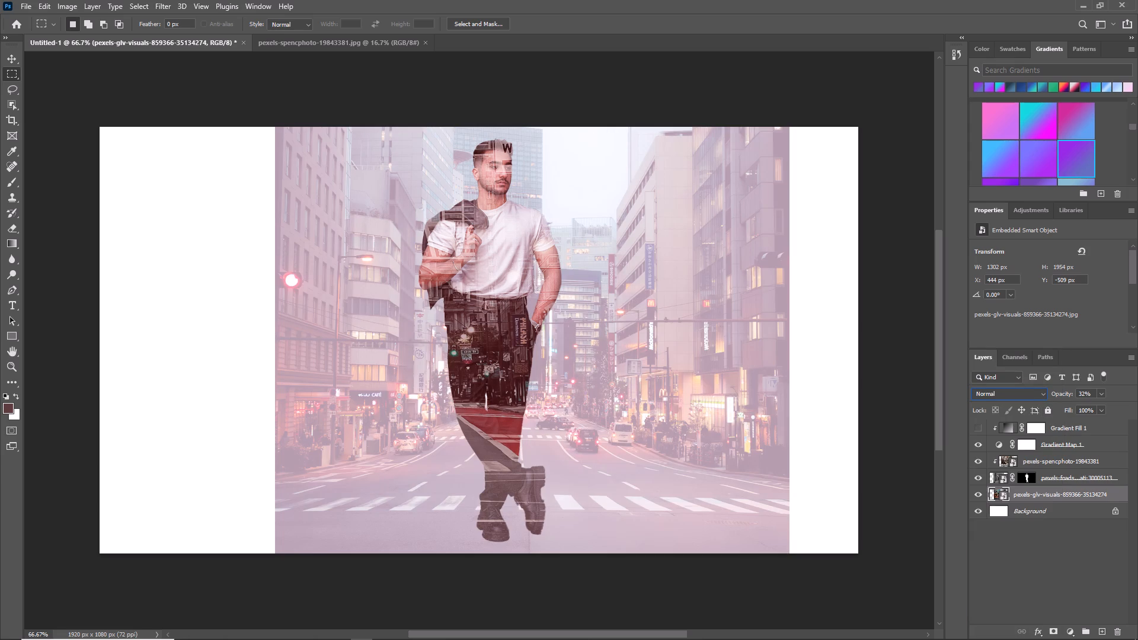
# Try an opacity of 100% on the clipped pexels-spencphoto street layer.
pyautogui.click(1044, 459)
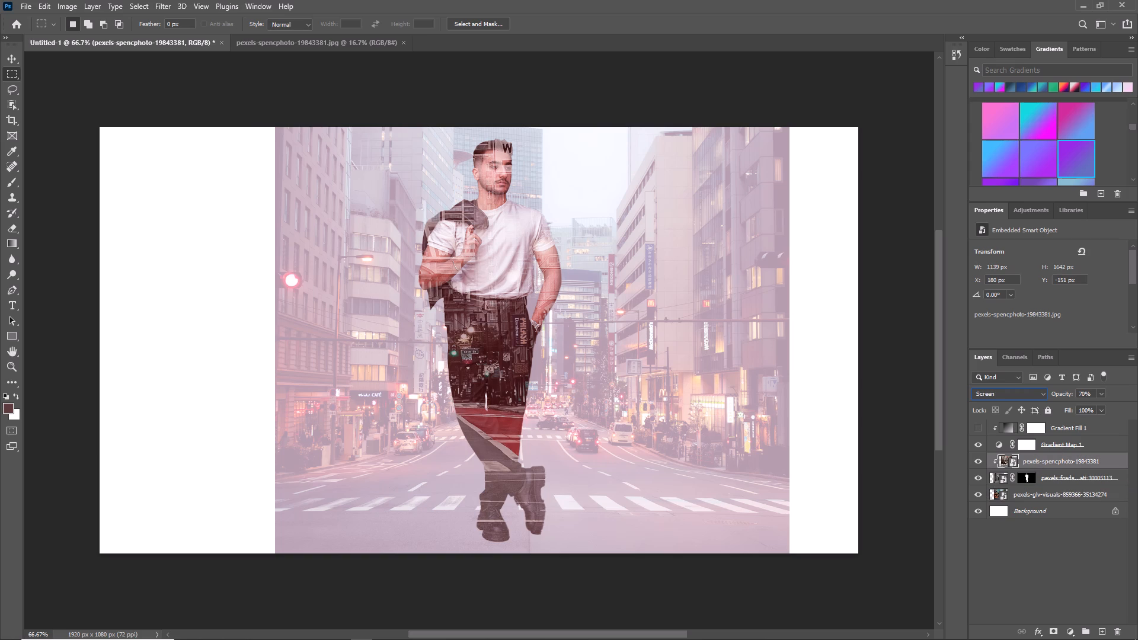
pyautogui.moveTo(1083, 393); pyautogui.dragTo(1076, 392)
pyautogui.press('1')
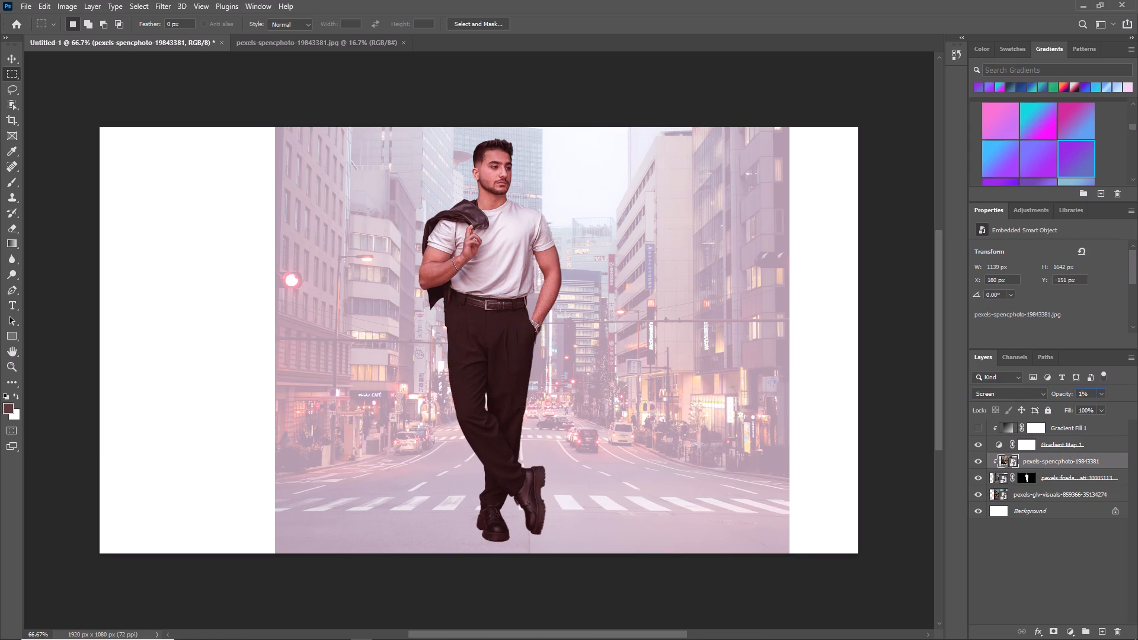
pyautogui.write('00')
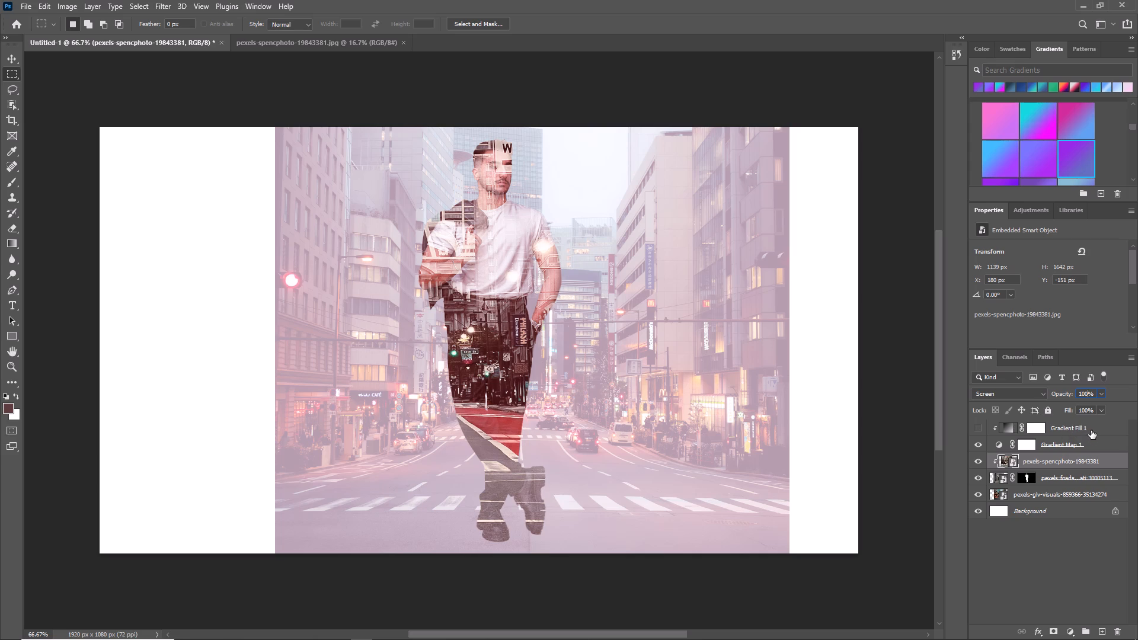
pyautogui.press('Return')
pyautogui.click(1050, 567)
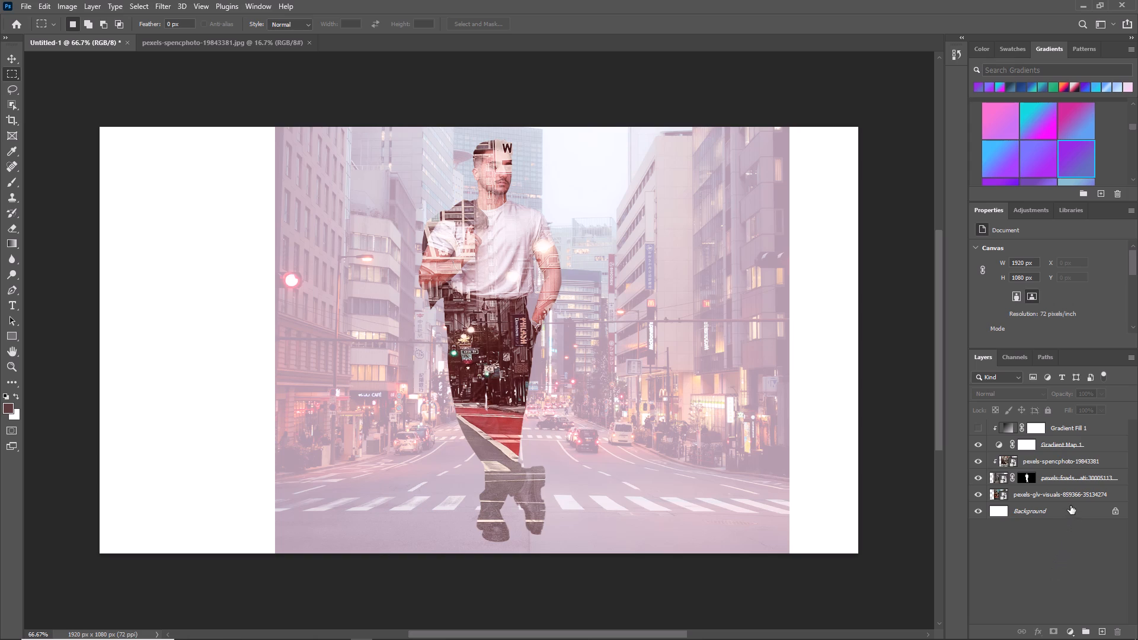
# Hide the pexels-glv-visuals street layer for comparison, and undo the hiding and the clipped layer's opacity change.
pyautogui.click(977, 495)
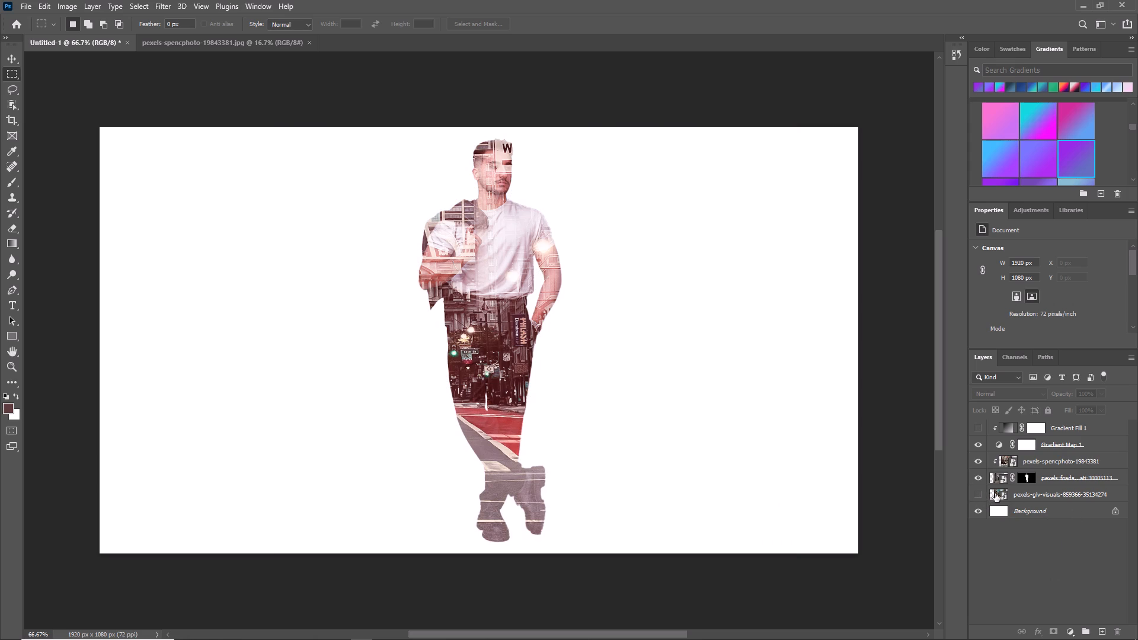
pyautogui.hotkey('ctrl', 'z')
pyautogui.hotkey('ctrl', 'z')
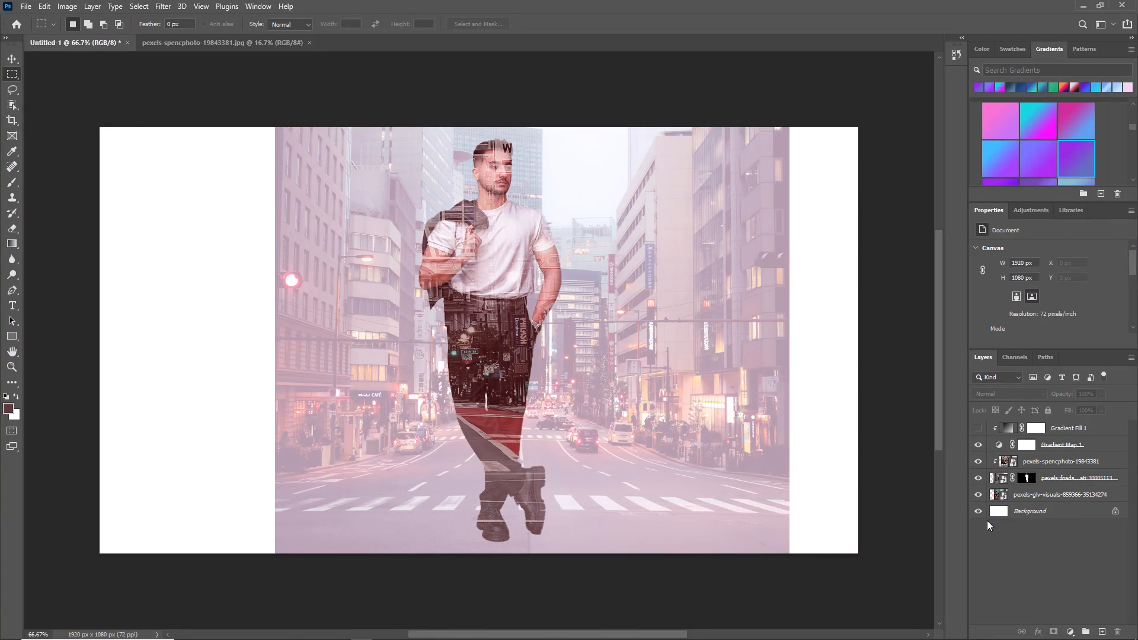
# Select the Background layer.
pyautogui.click(1031, 510)
pyautogui.rightClick(1035, 512)
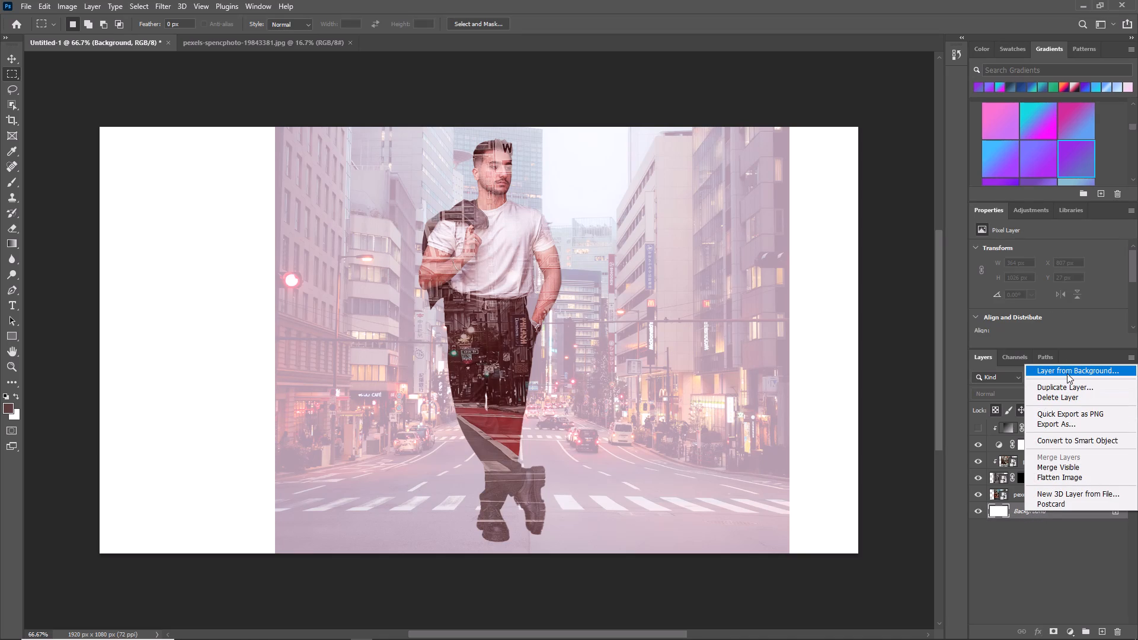
pyautogui.click(1047, 555)
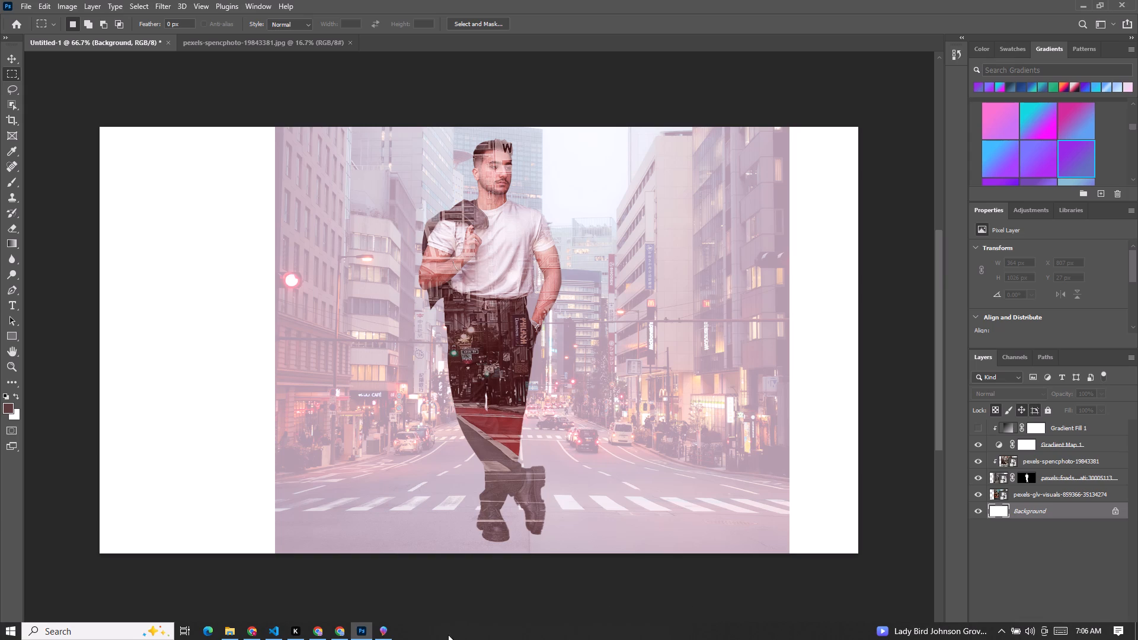